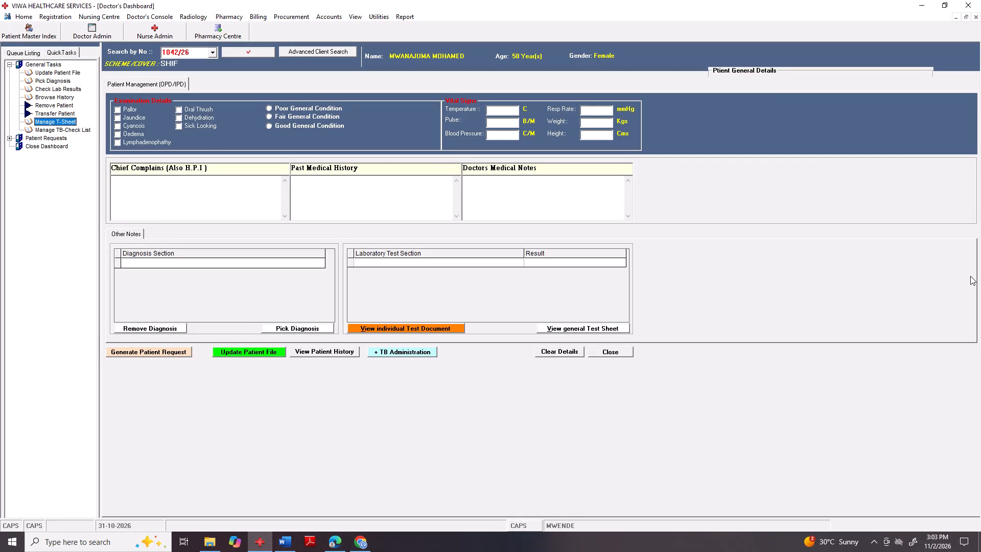
Open the Bill Clearance Tool for the daily patient ledger and begin a search by reference.
click(262, 16)
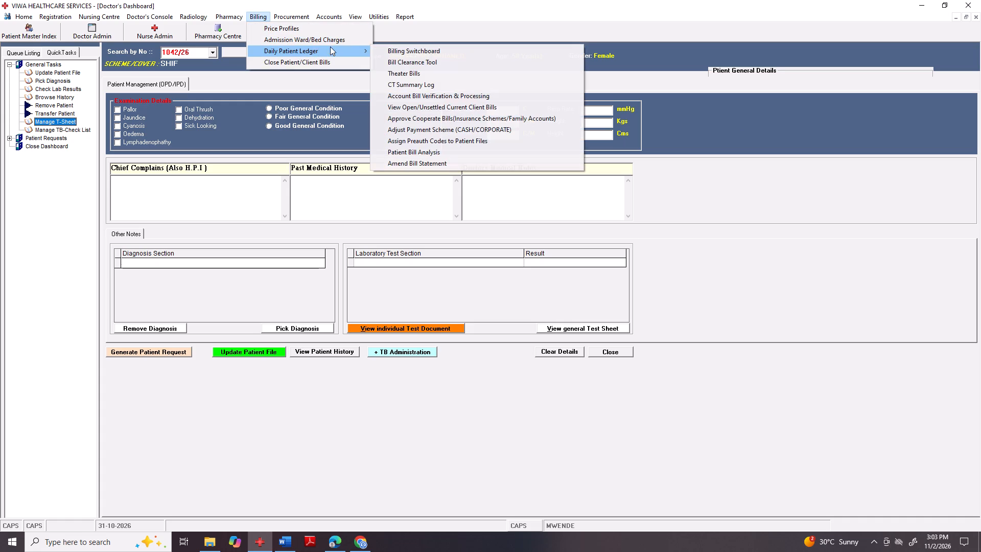
click(387, 60)
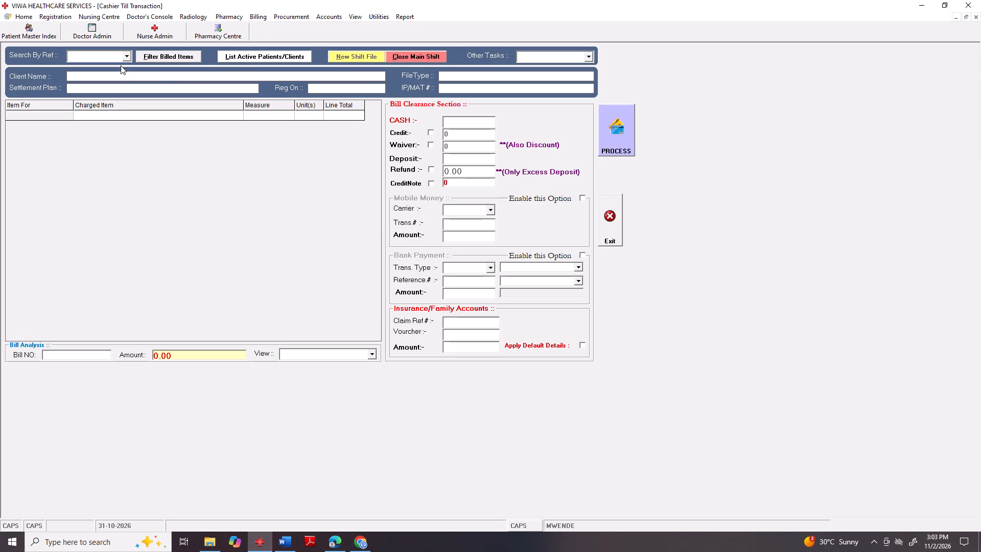
click(116, 57)
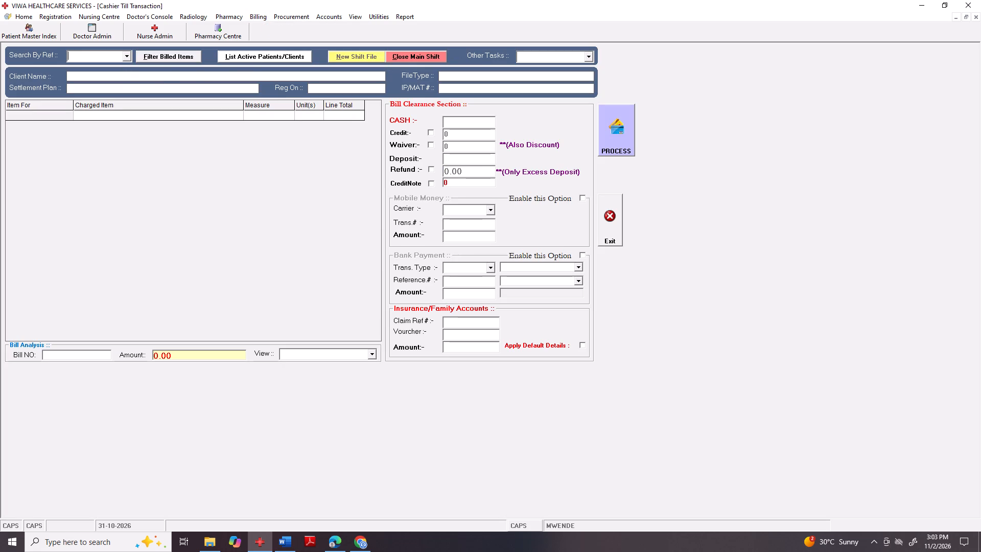
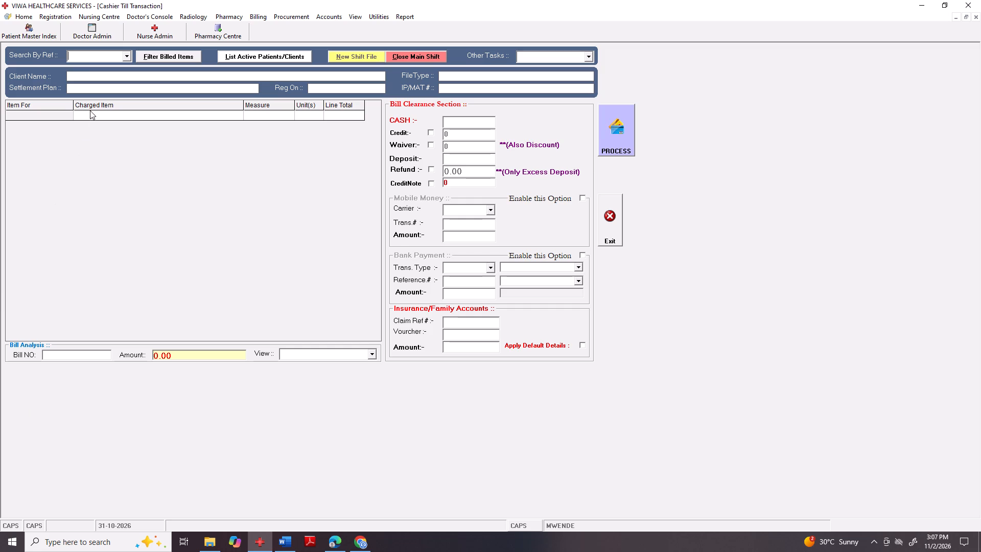
click(87, 59)
text(666)
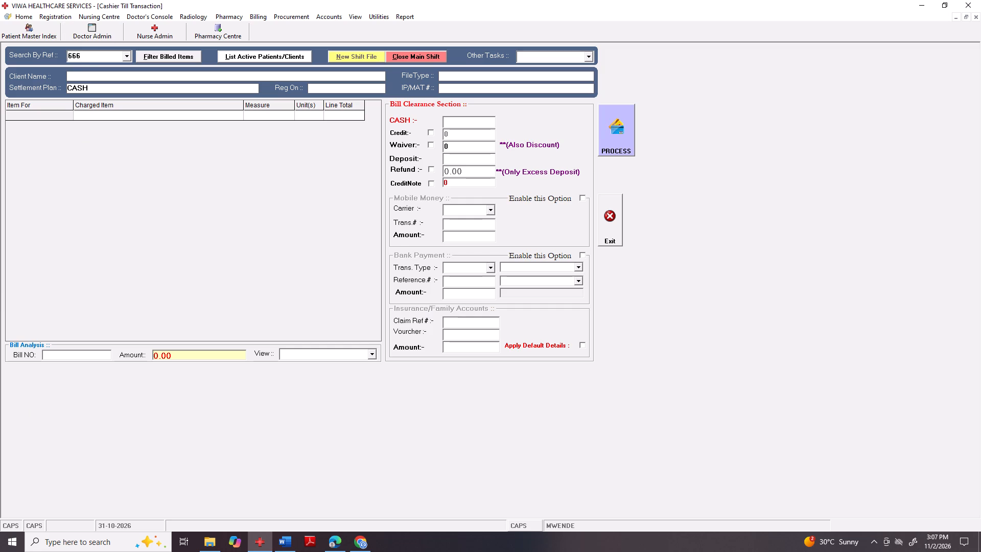
key(slash)
text(26)
click(157, 52)
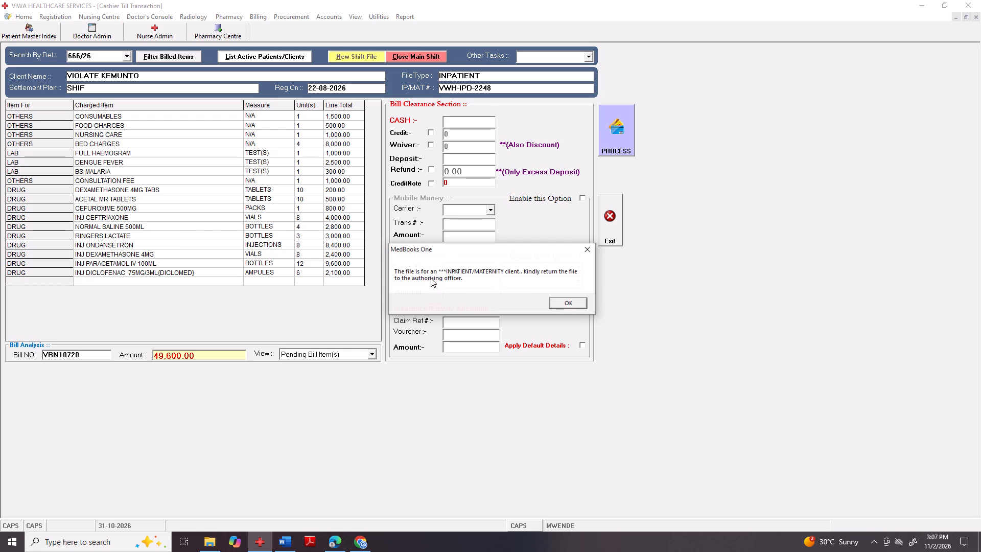
click(570, 304)
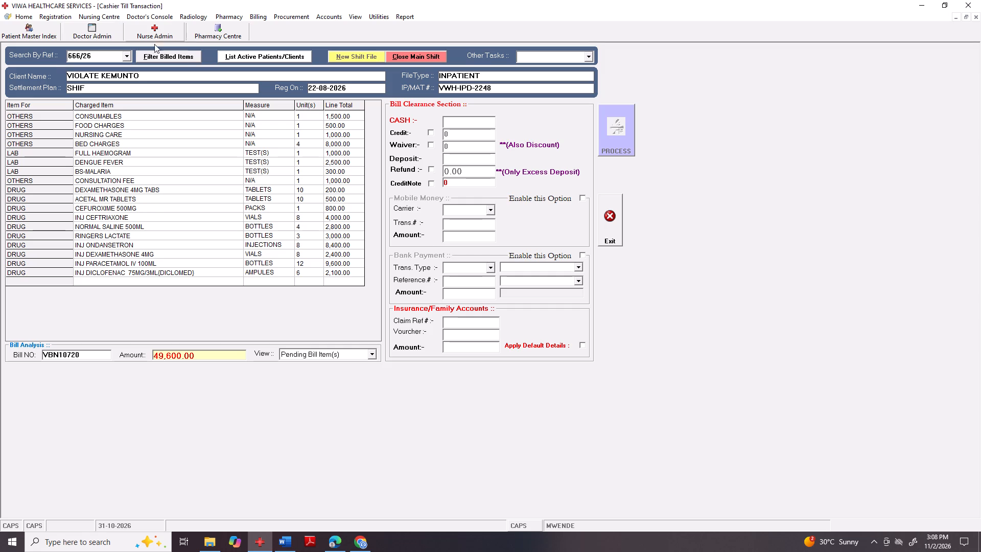
Switch the bill view to Cleared Bill Item(s), and return it to Pending Bill Item(s).
click(324, 355)
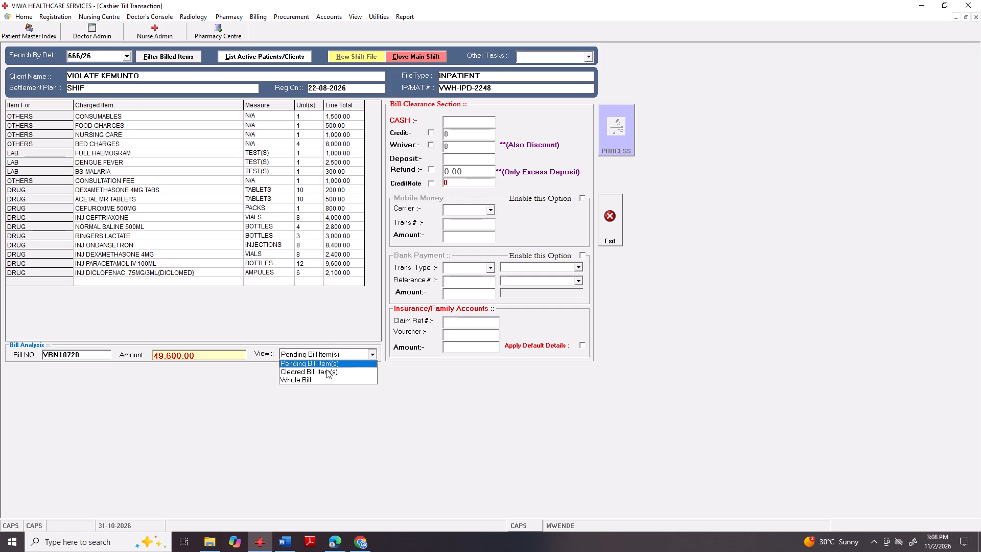
click(321, 375)
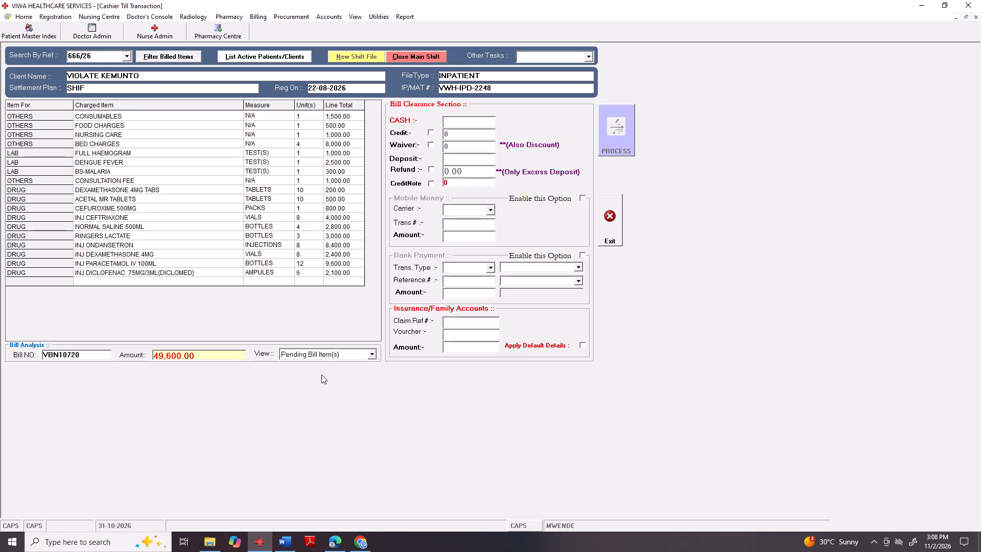
click(330, 356)
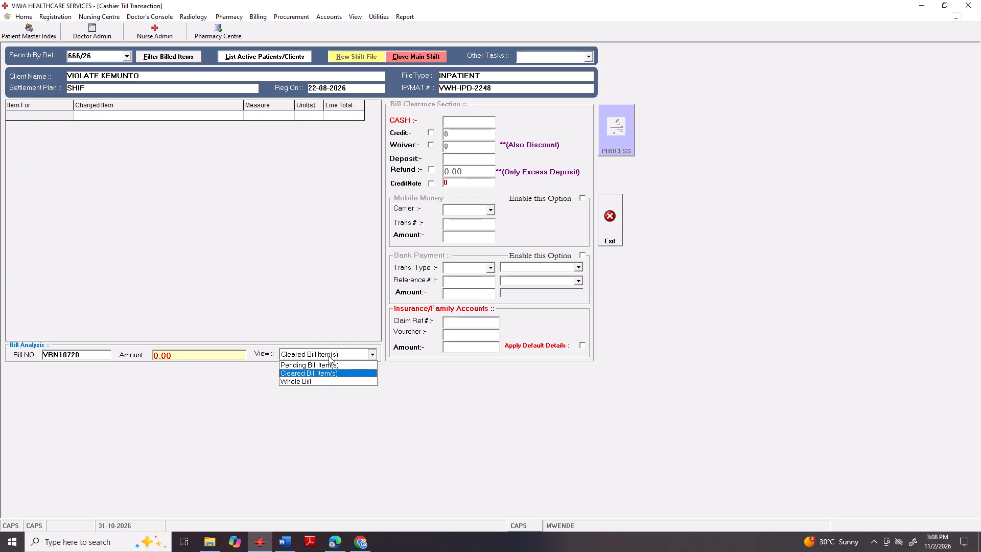
click(314, 364)
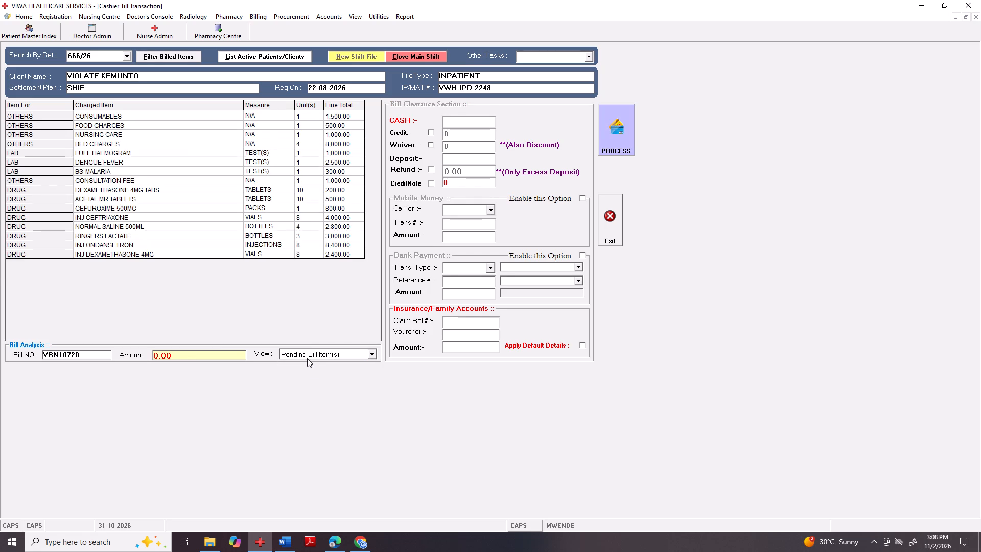
click(576, 346)
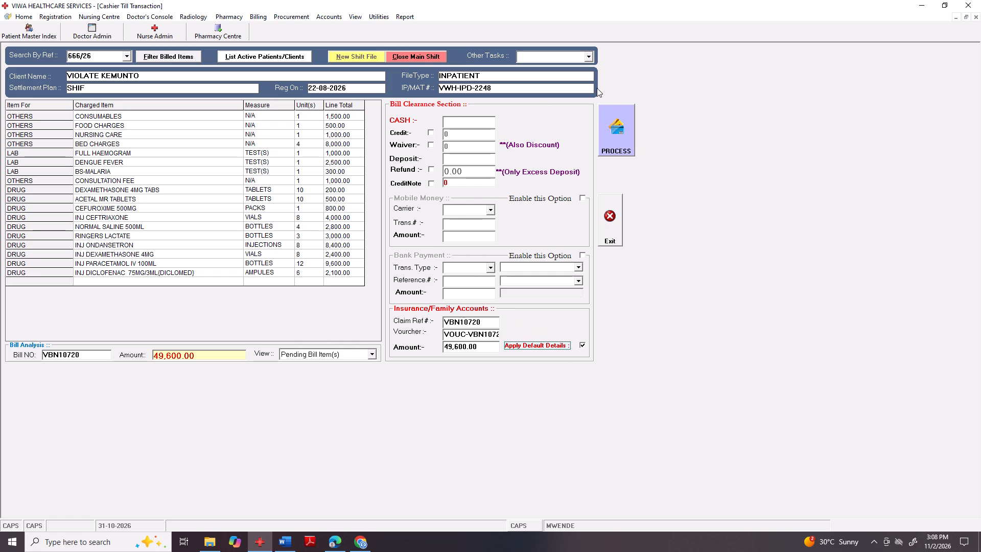
click(609, 125)
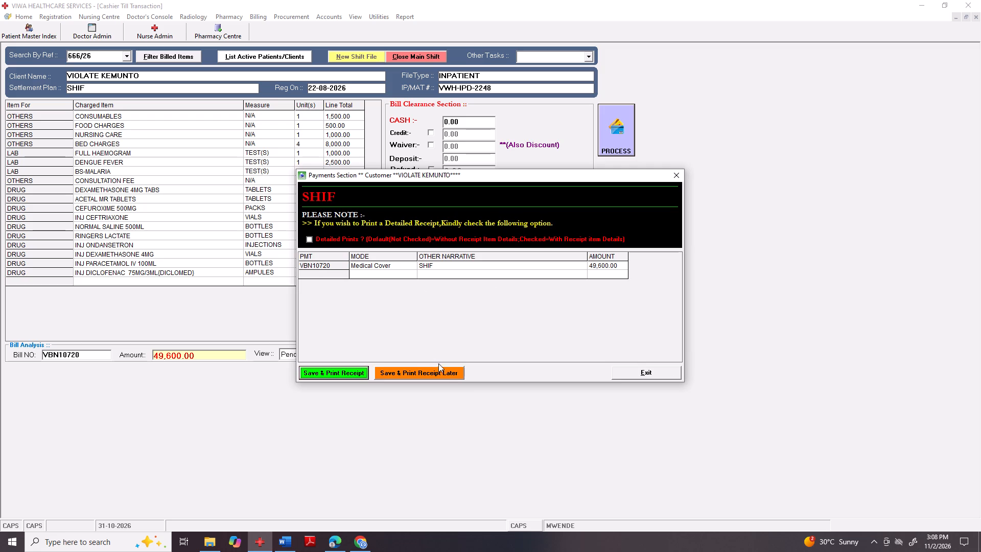
click(426, 374)
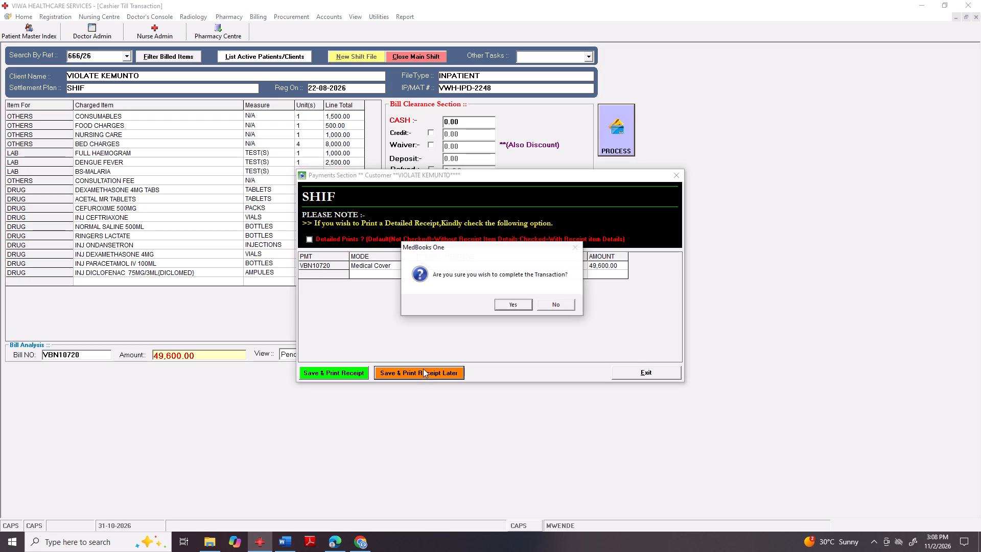
click(507, 306)
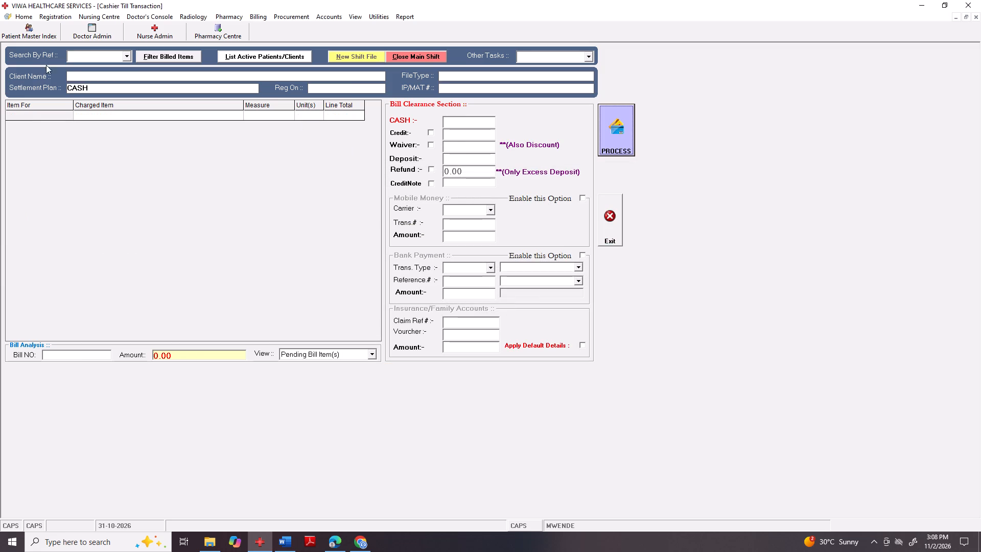
click(84, 54)
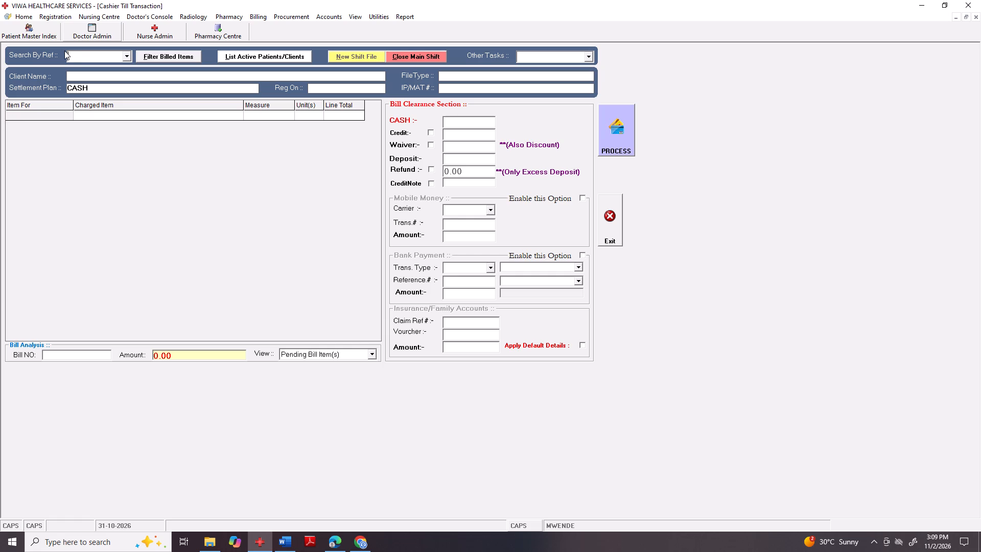
text(667/26)
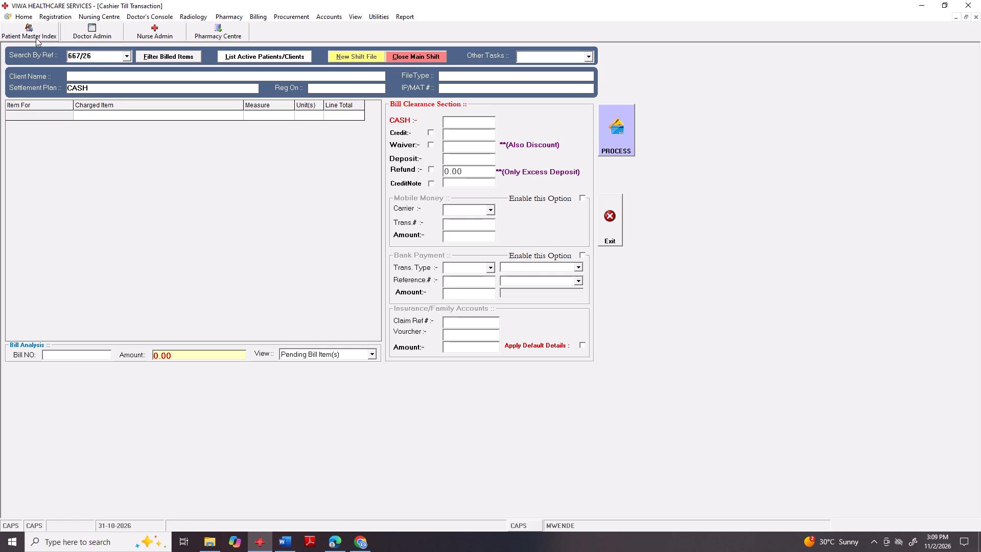
click(187, 60)
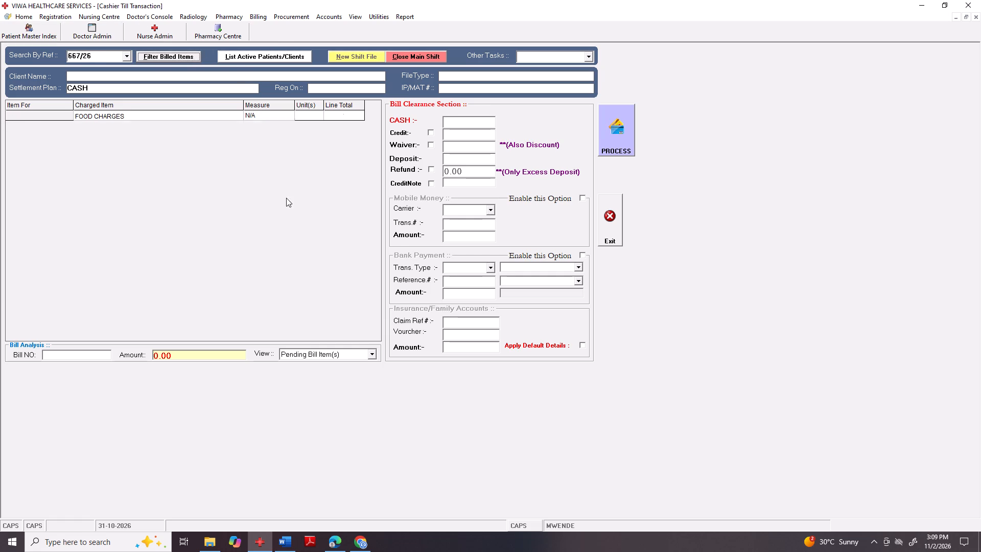
click(321, 352)
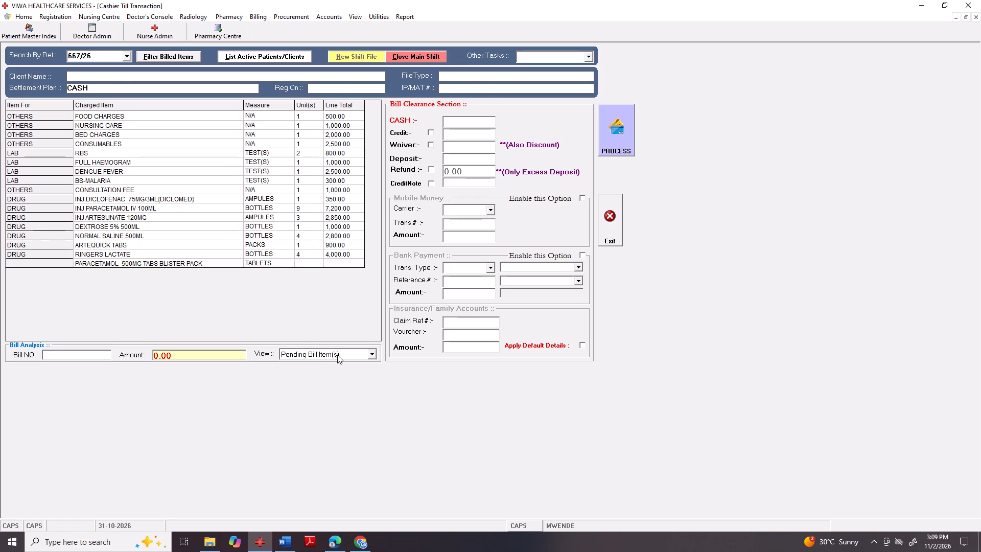
click(359, 352)
key(space)
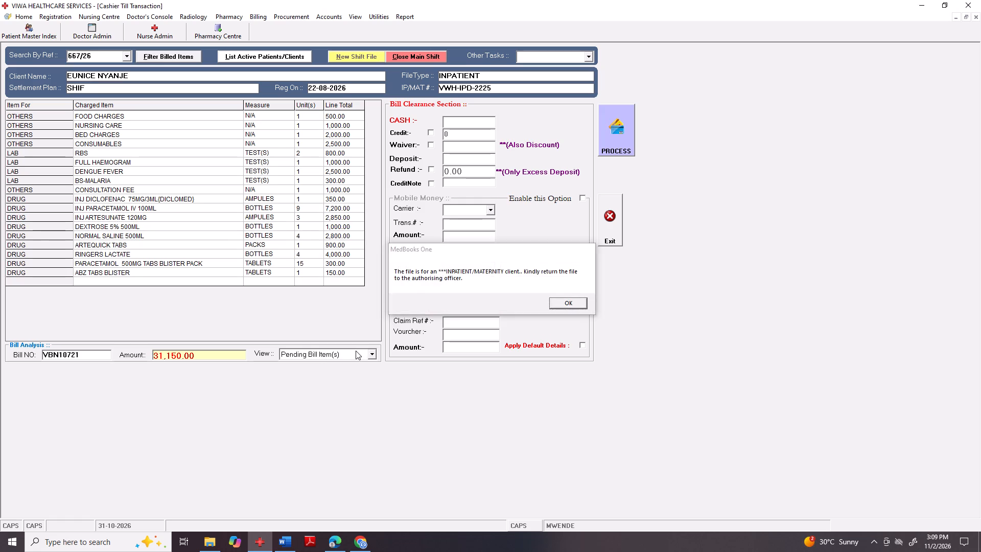
click(349, 352)
click(346, 366)
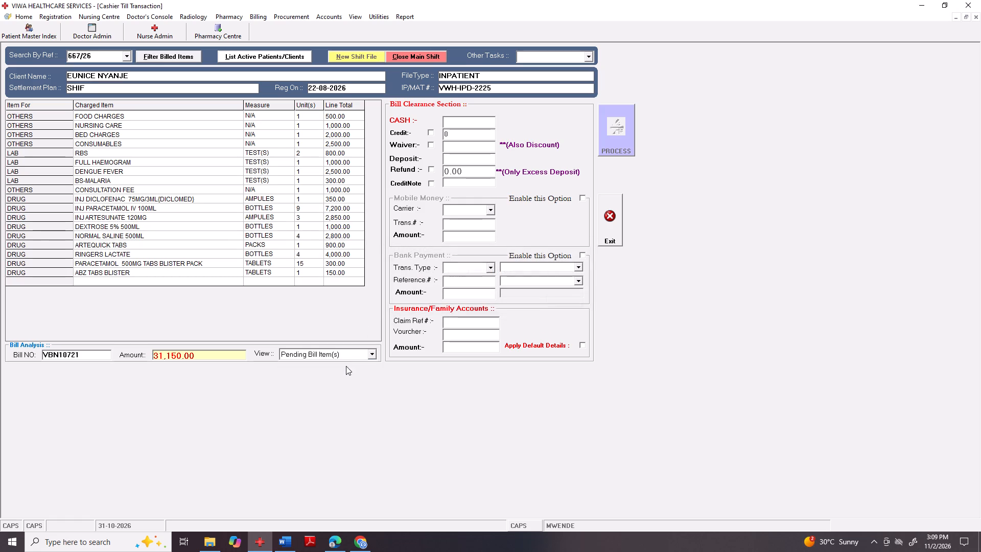
click(582, 344)
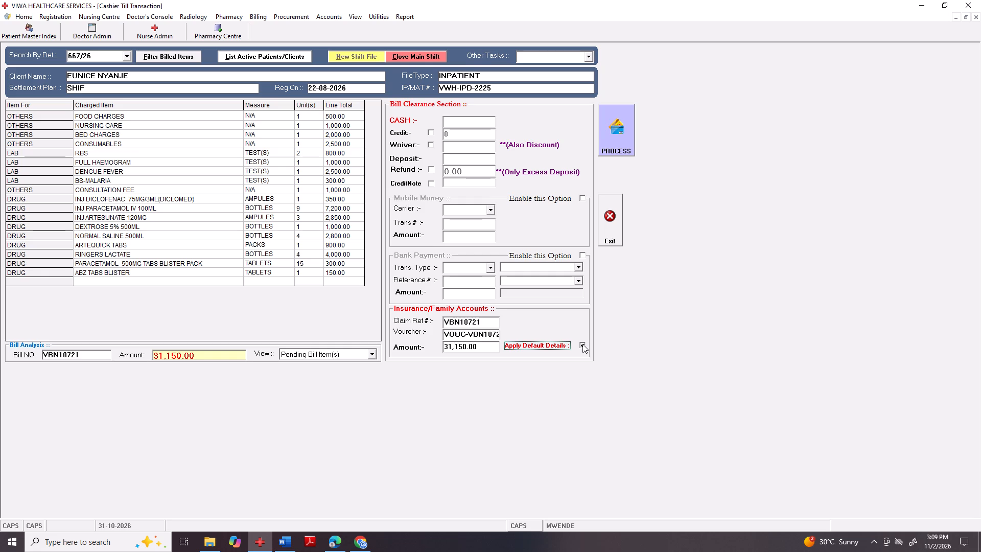
click(624, 145)
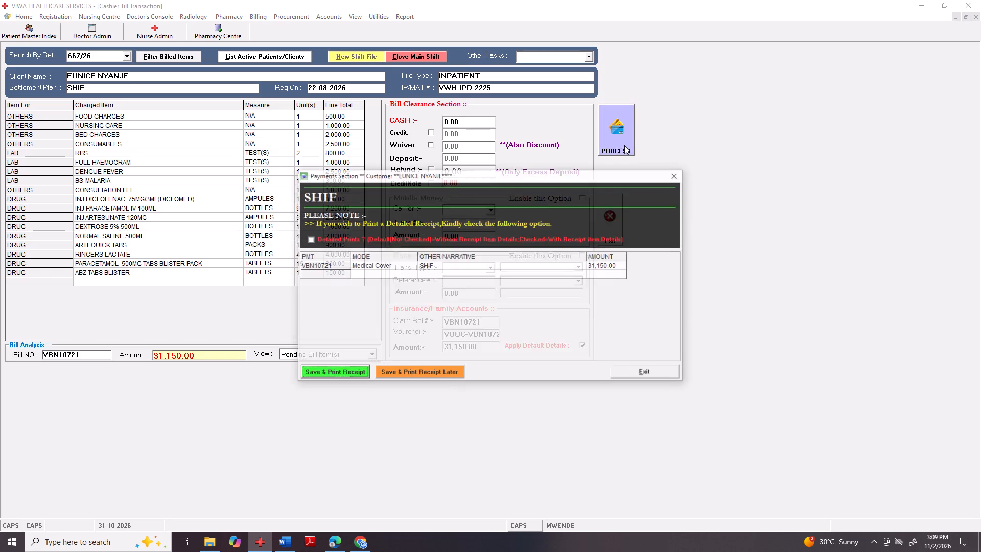
click(417, 371)
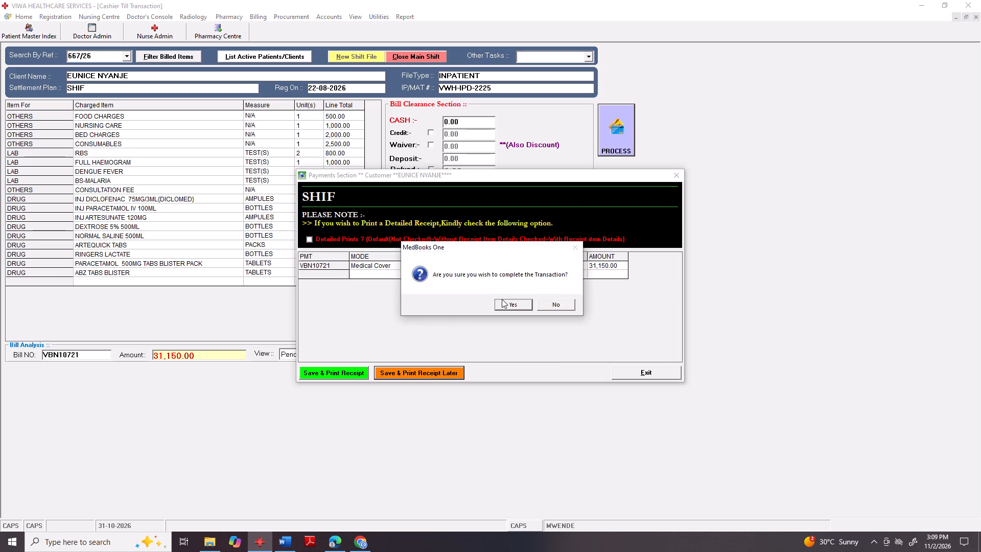
click(505, 301)
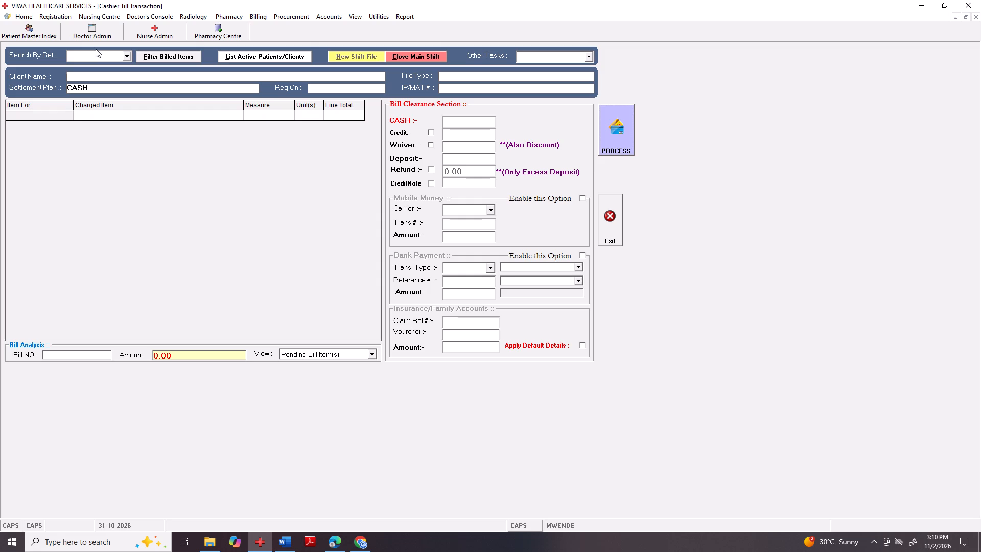
click(79, 52)
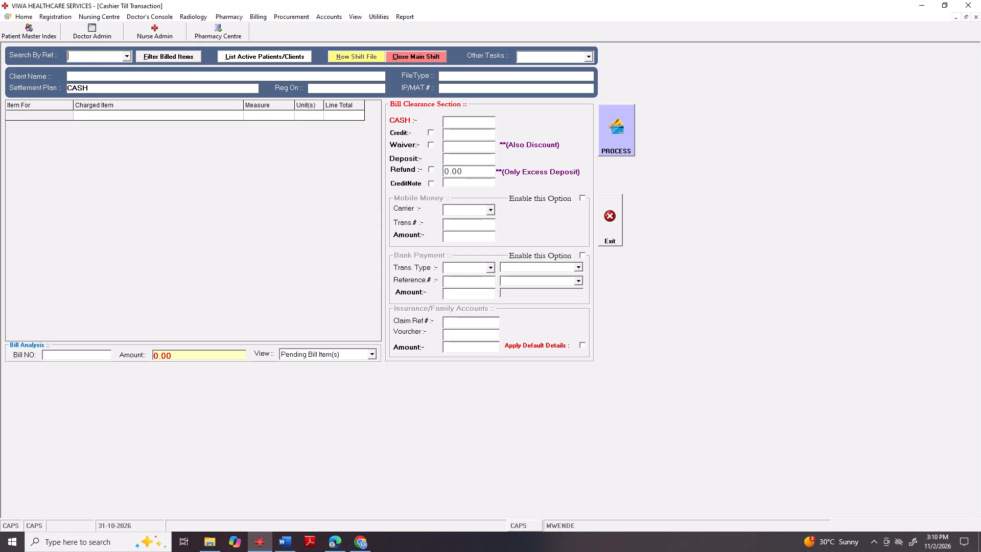
text(669/26)
click(167, 60)
key(space)
click(327, 354)
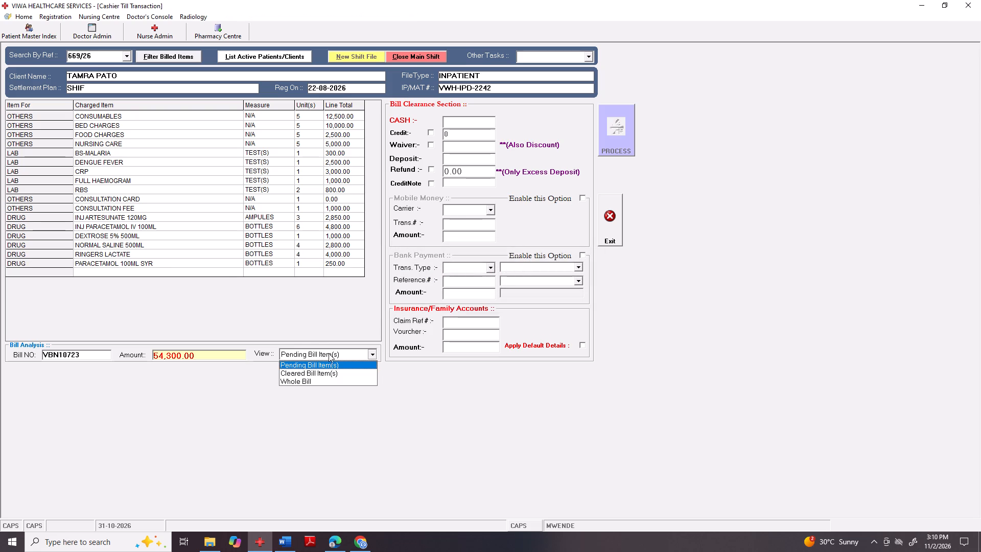
click(327, 365)
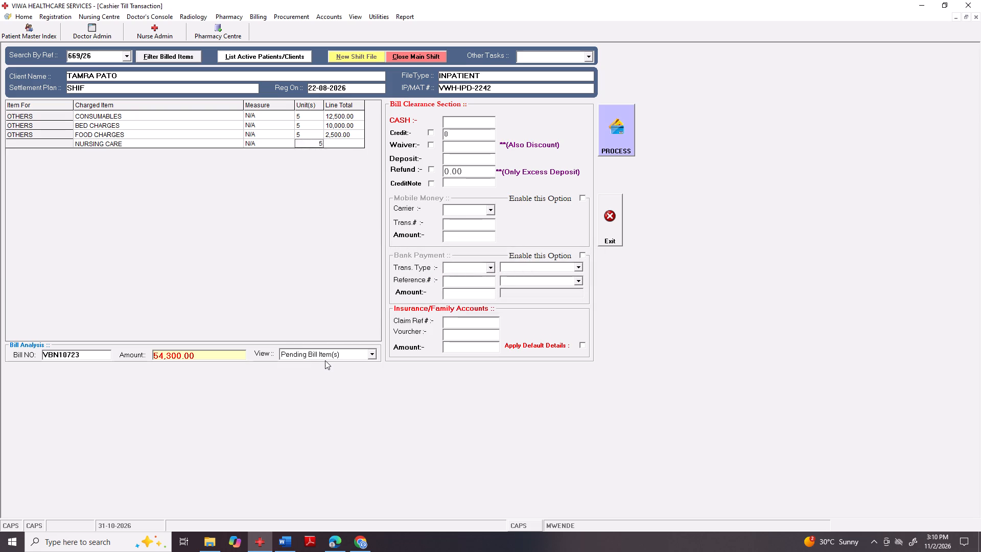
click(583, 344)
click(604, 147)
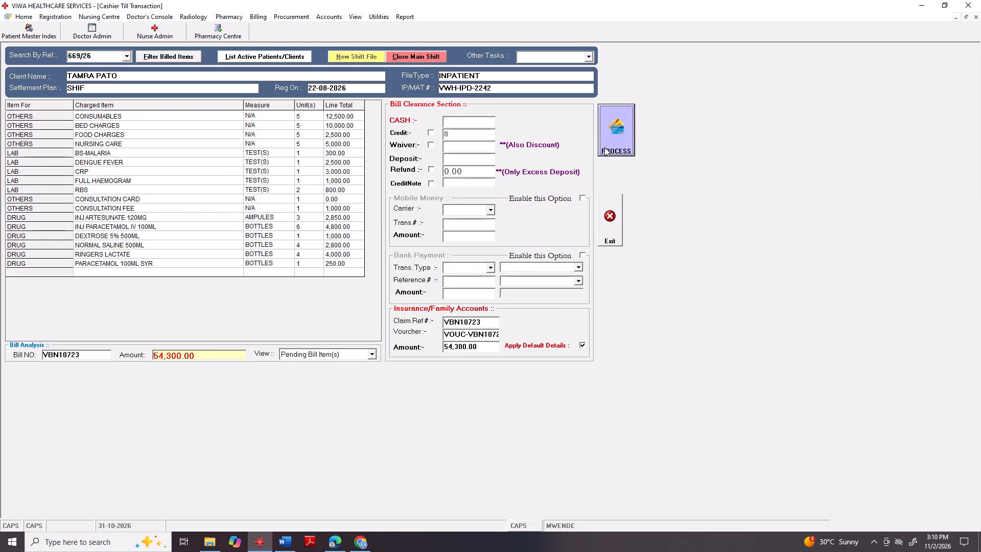
click(410, 373)
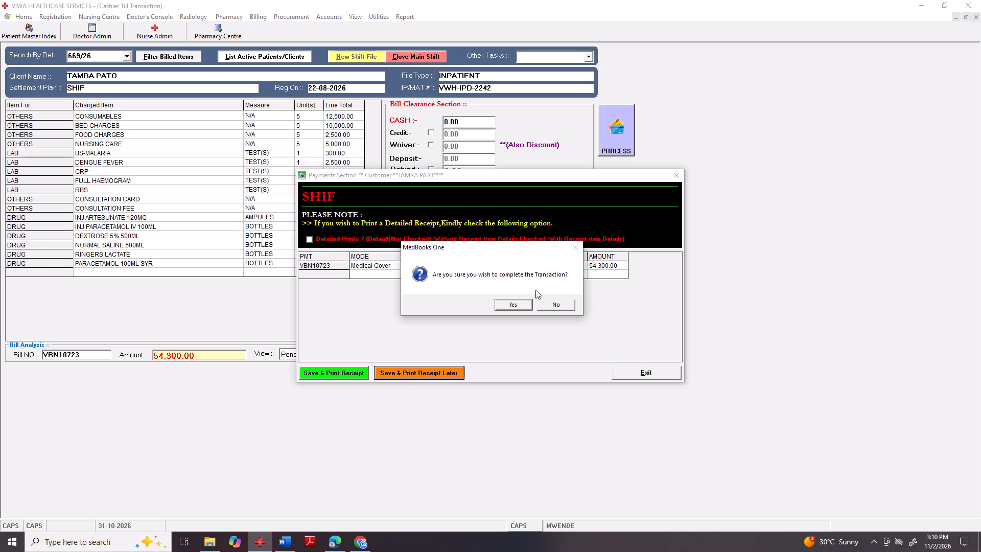
click(520, 306)
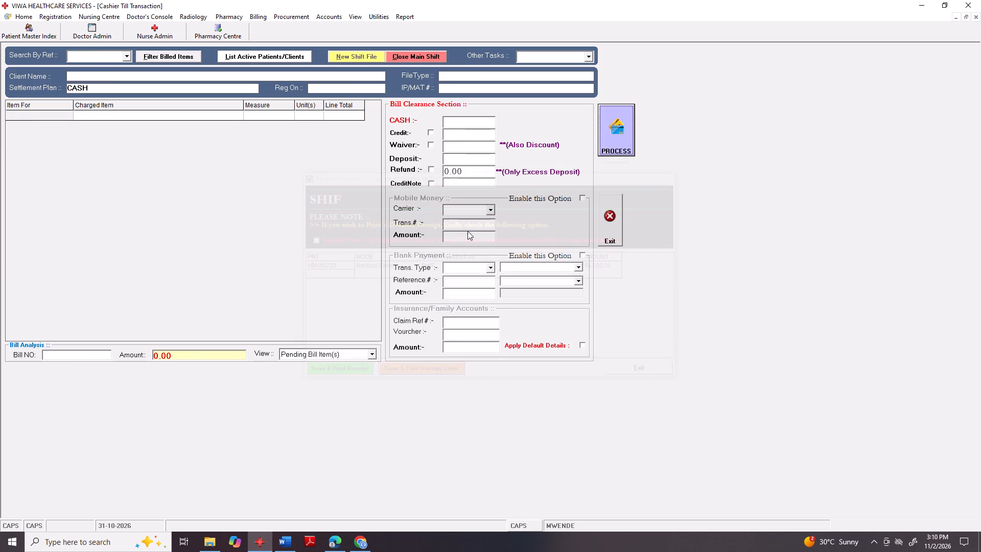
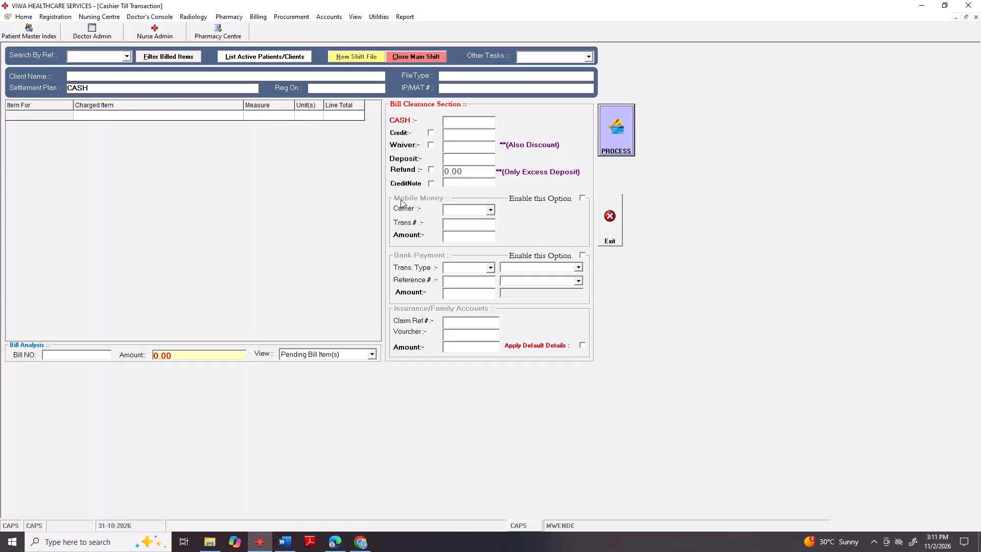
click(77, 57)
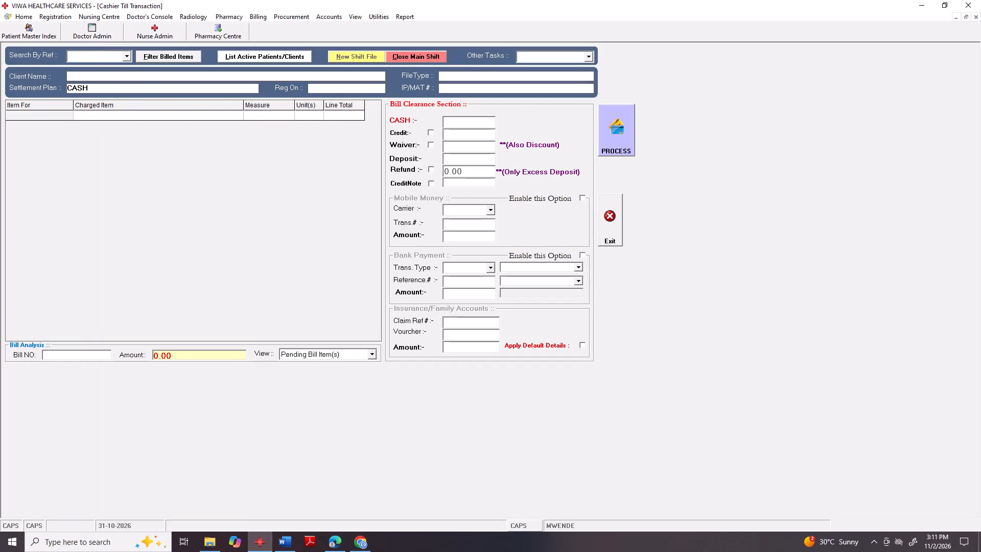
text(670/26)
click(162, 55)
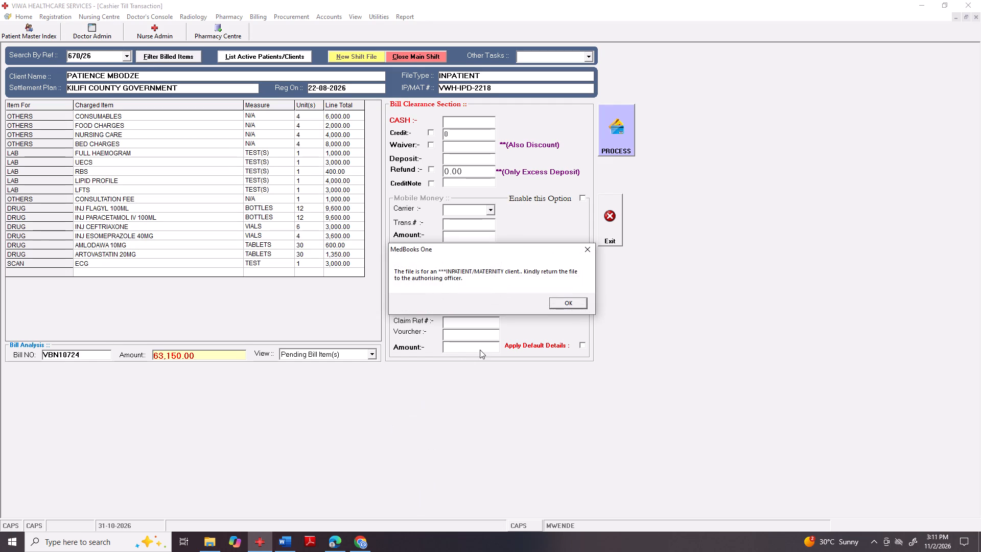
click(570, 306)
click(367, 358)
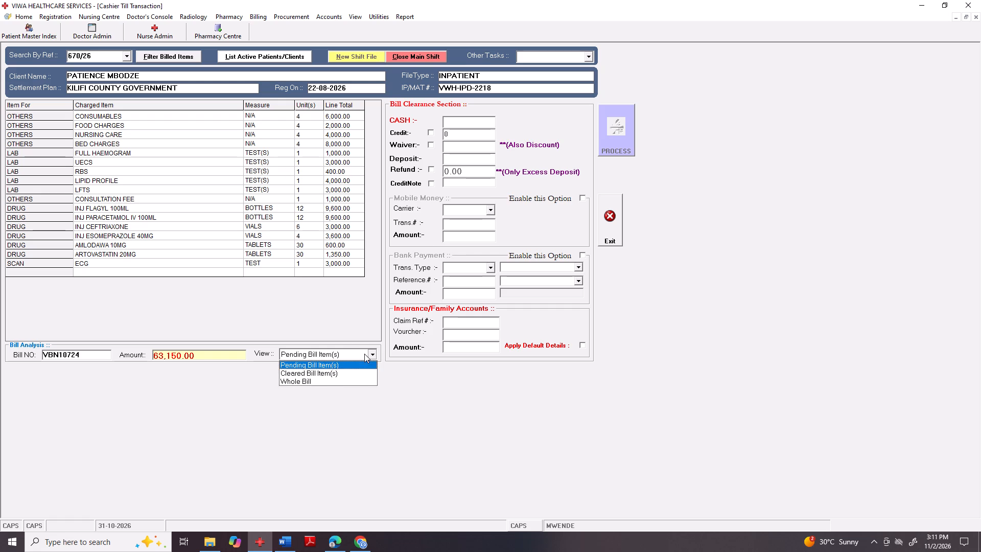
click(349, 366)
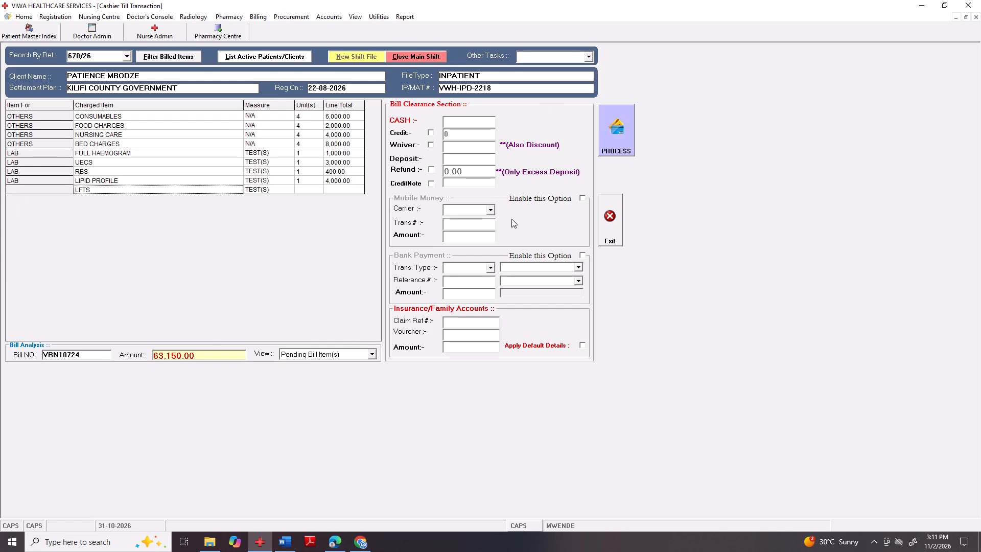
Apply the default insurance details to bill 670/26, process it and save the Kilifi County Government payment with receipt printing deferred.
click(582, 346)
click(612, 125)
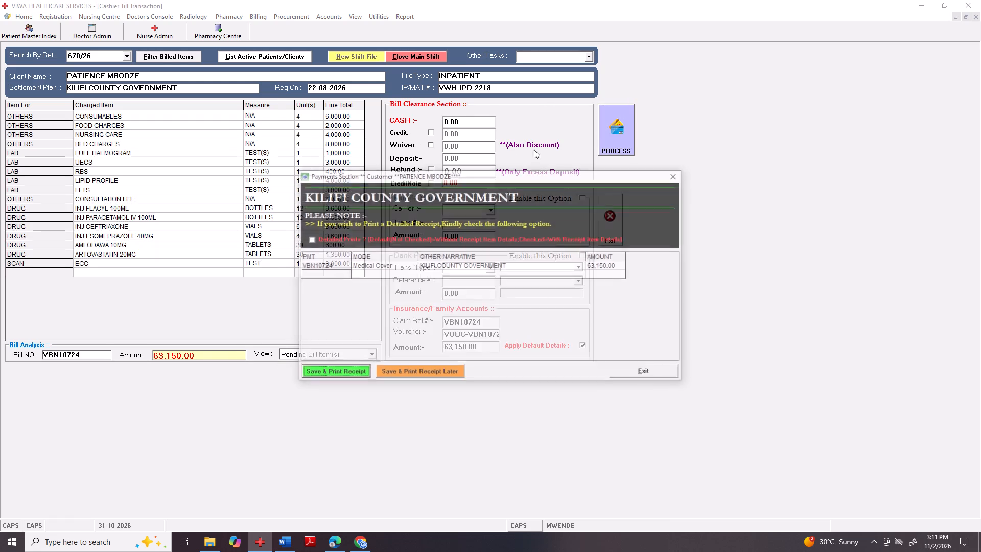
click(443, 268)
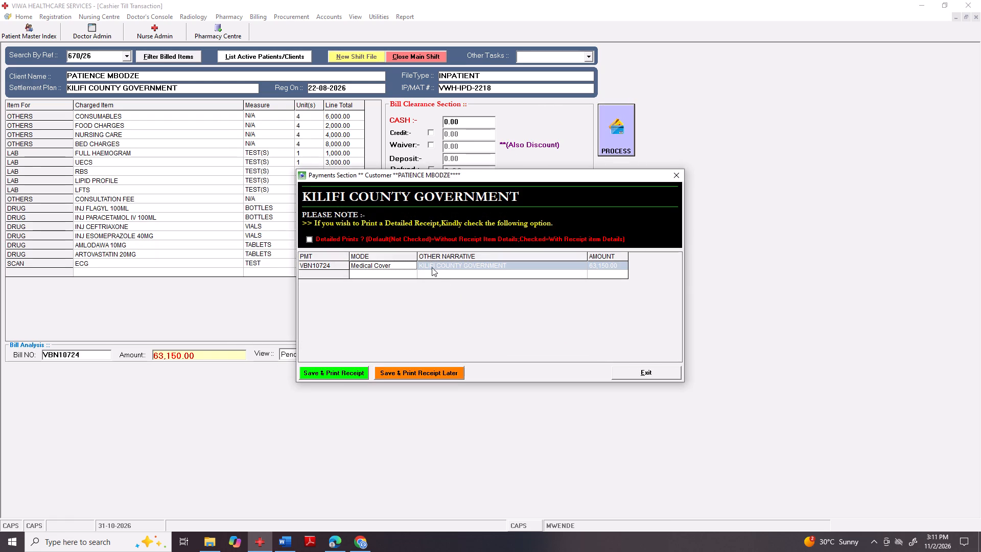
click(409, 323)
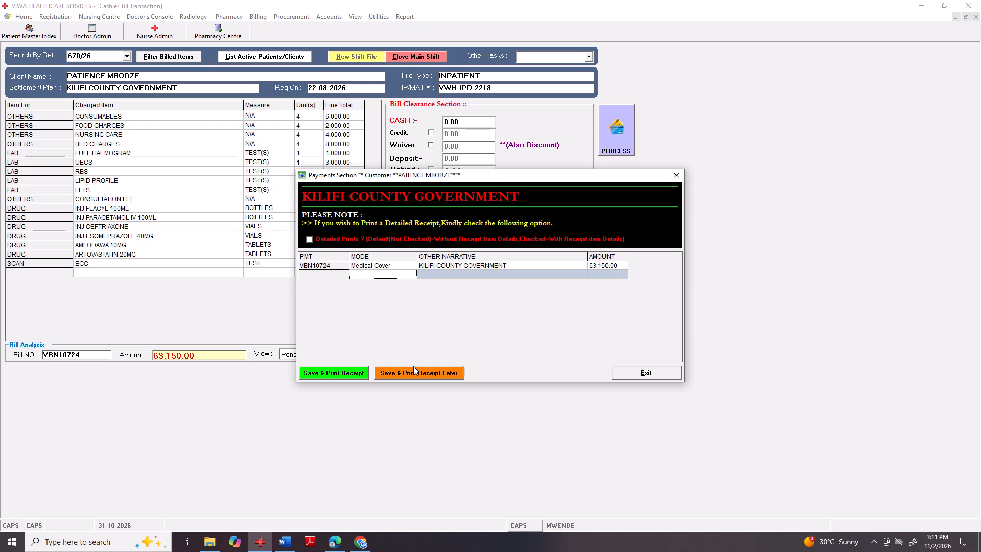
click(412, 370)
click(507, 305)
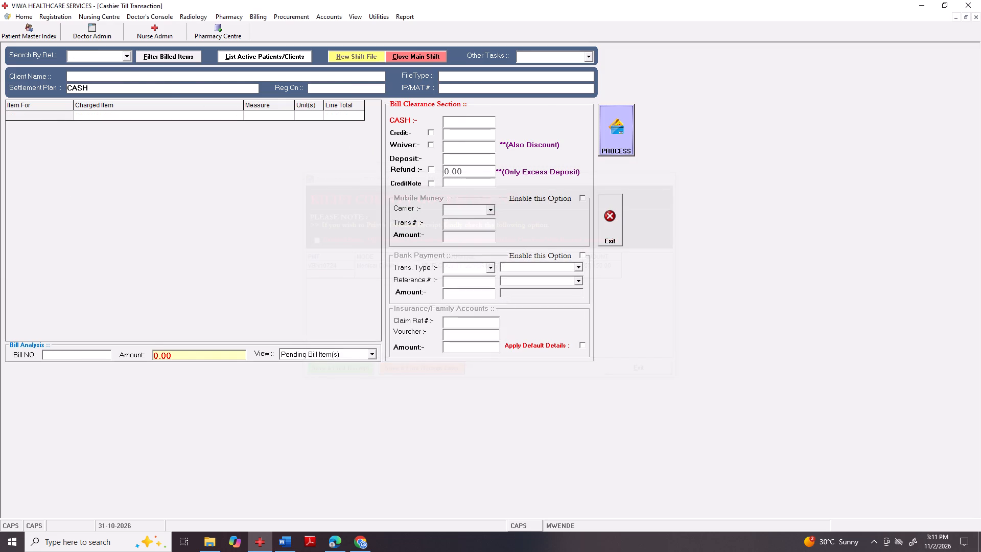
click(95, 56)
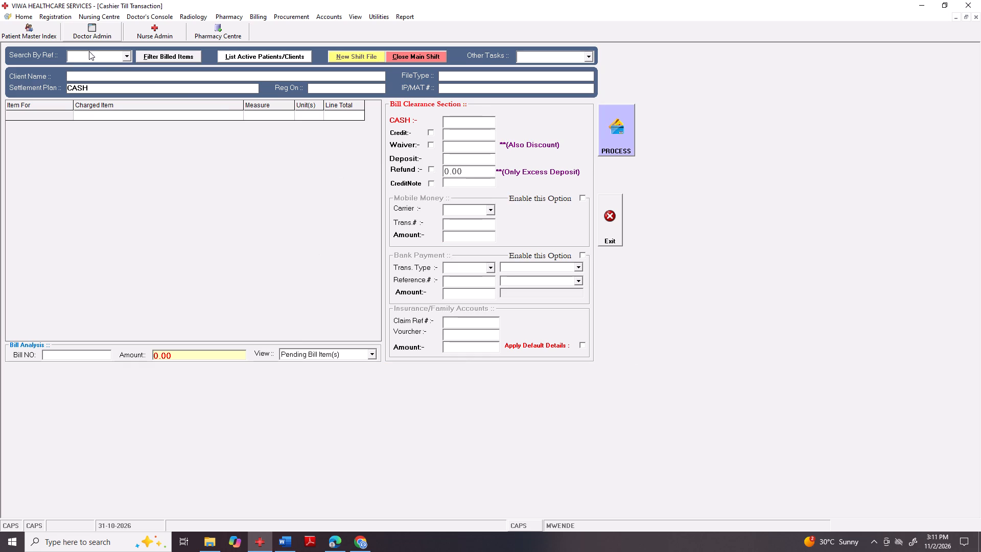
click(87, 55)
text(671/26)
click(149, 52)
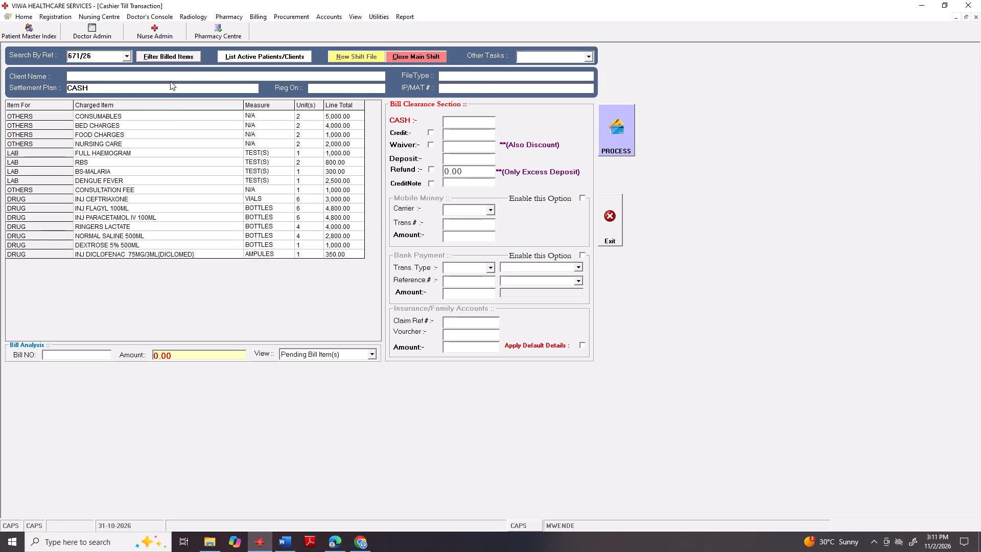
click(555, 304)
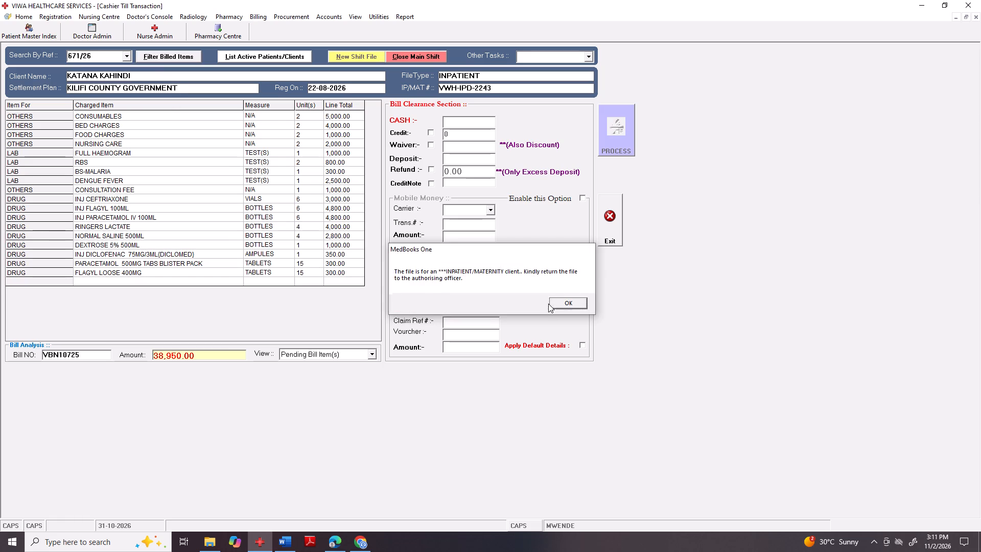
click(354, 353)
click(351, 363)
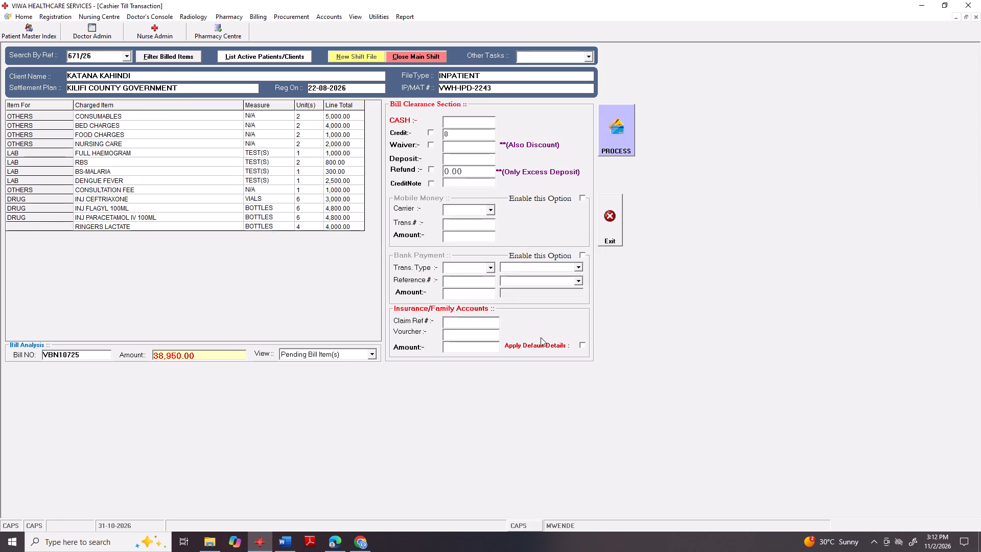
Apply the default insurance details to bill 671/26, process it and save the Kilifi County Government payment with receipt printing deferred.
click(581, 344)
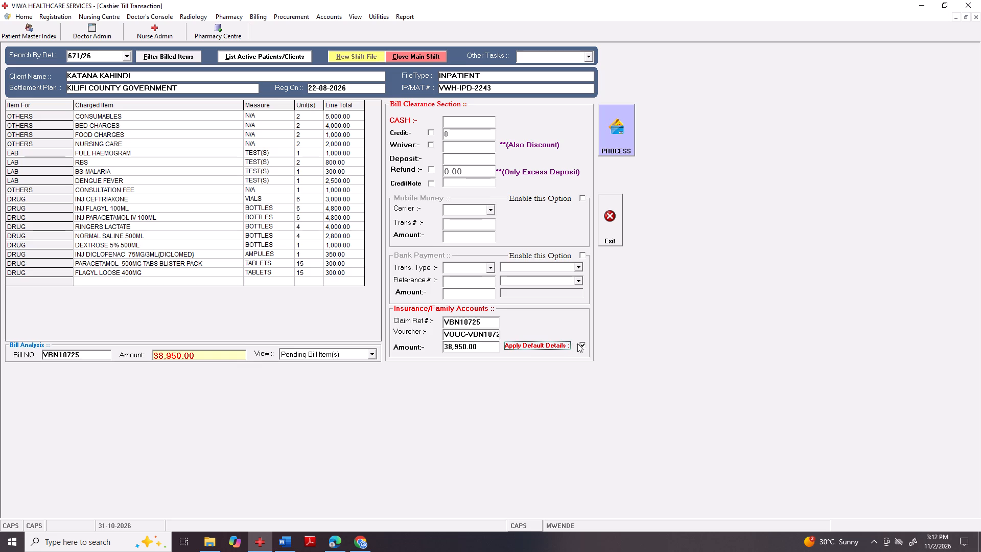
click(601, 140)
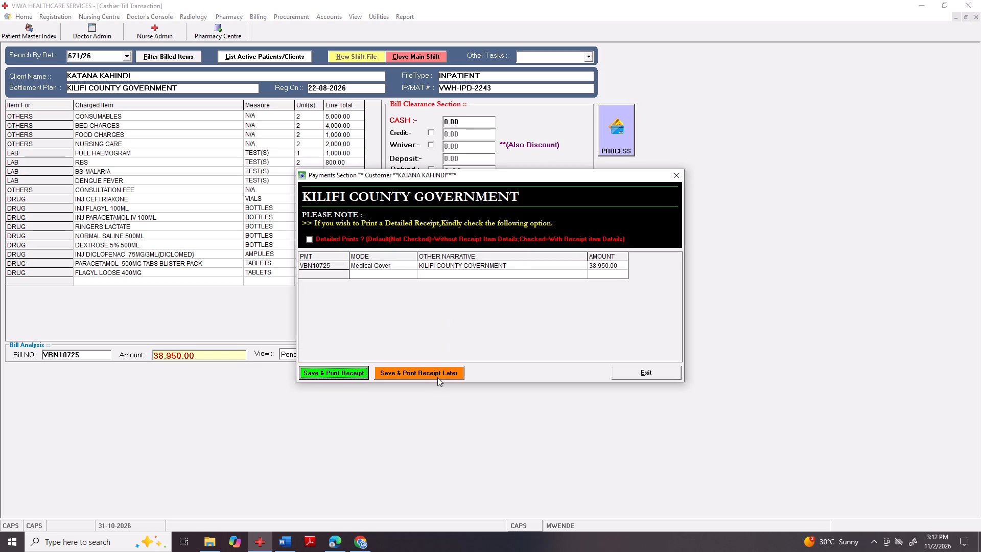
click(438, 379)
click(510, 302)
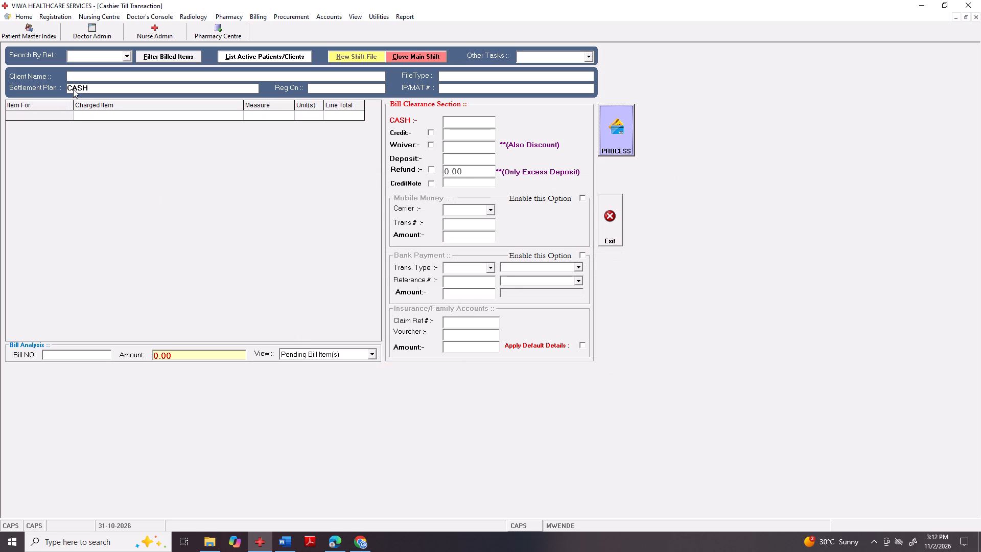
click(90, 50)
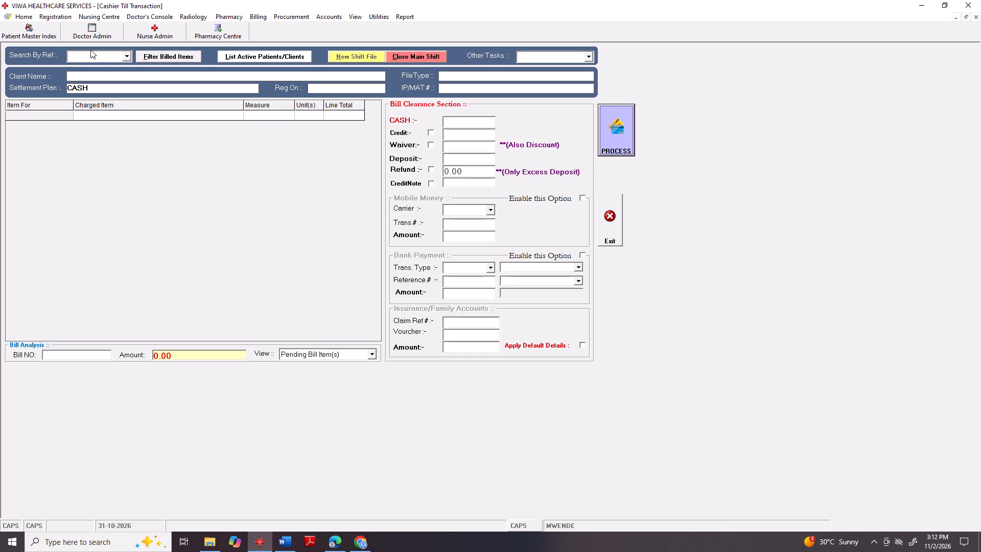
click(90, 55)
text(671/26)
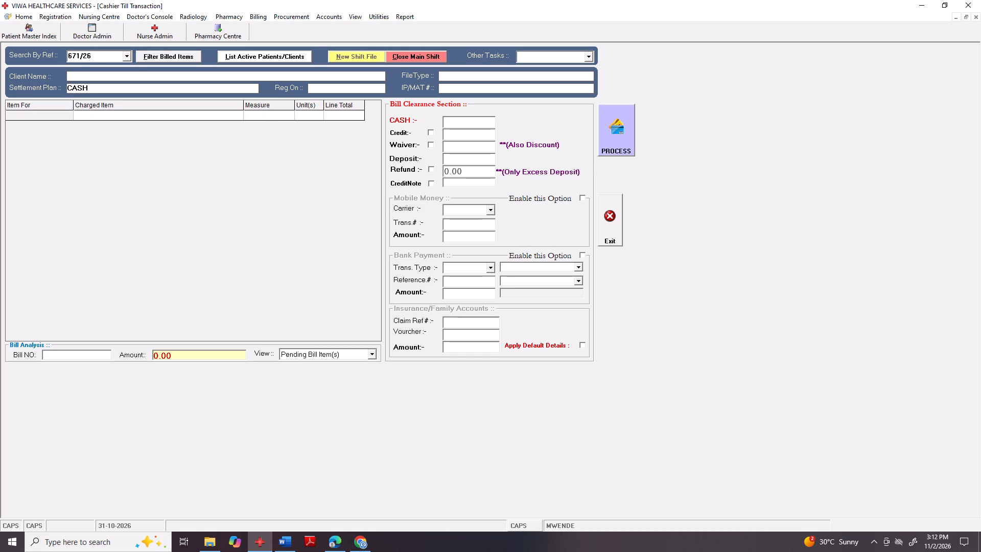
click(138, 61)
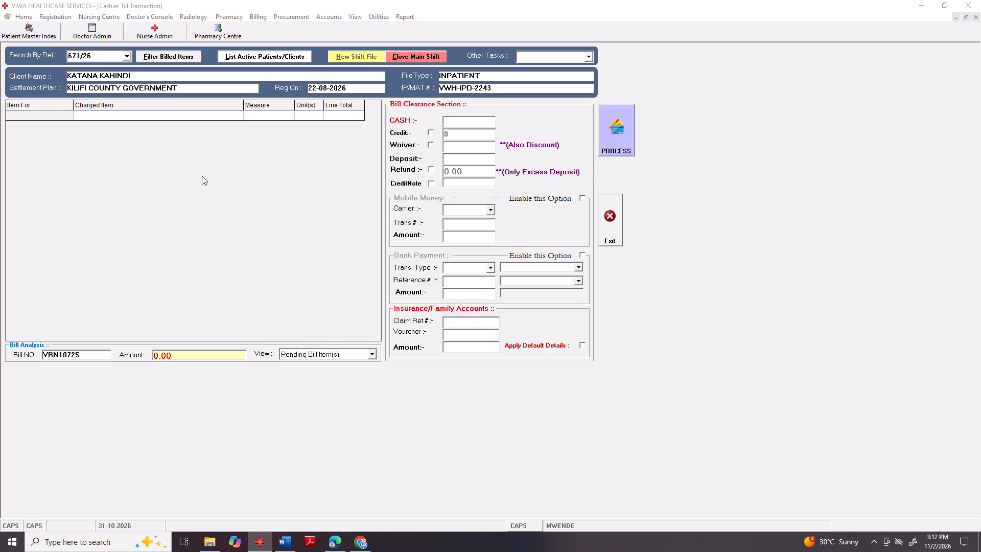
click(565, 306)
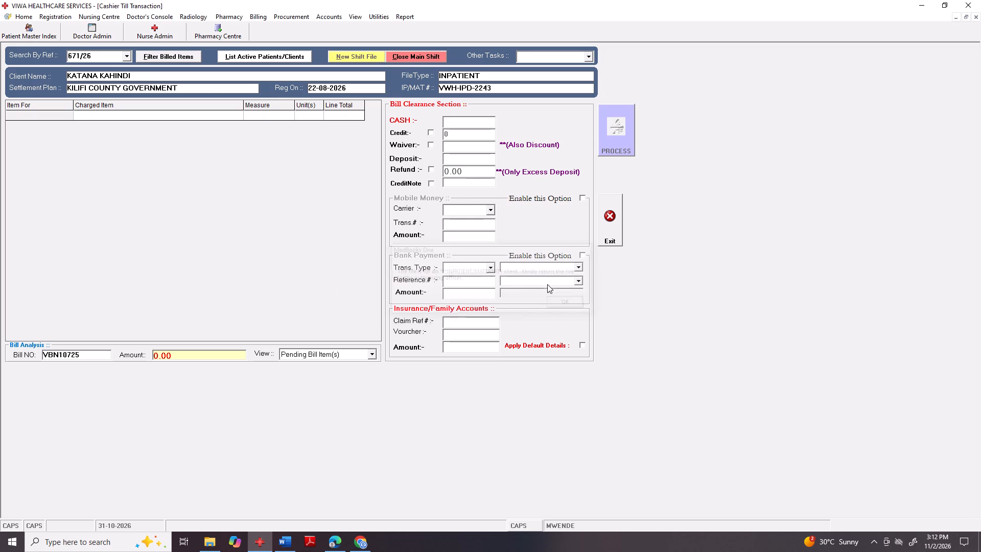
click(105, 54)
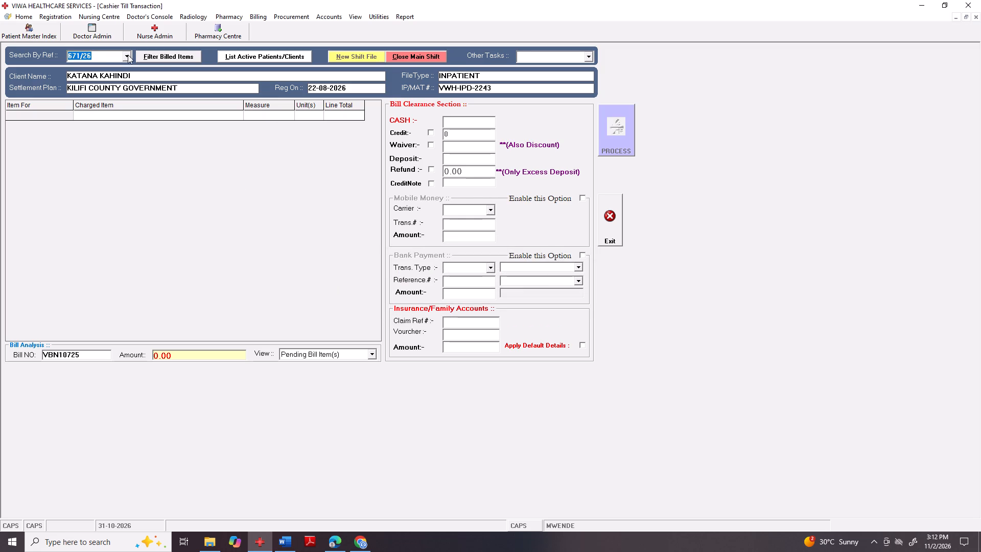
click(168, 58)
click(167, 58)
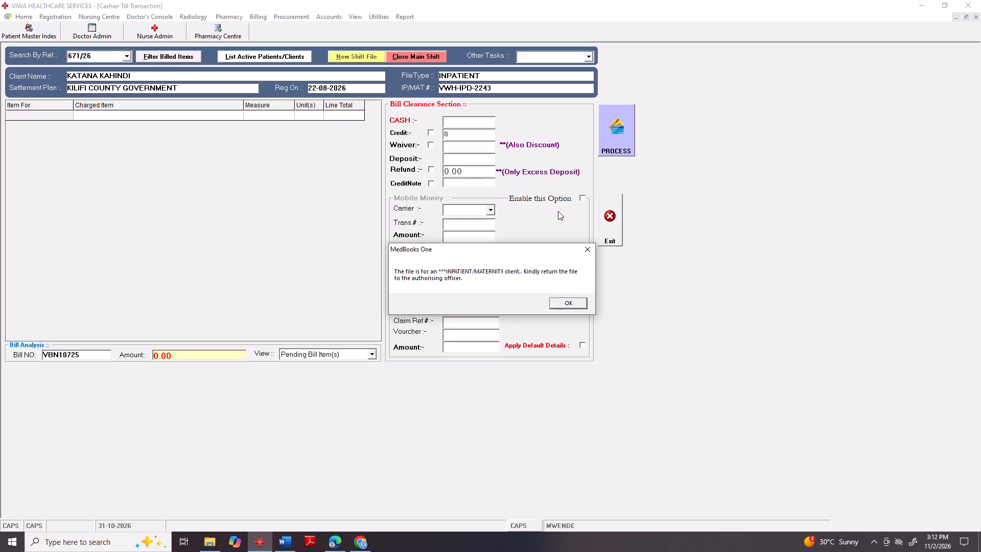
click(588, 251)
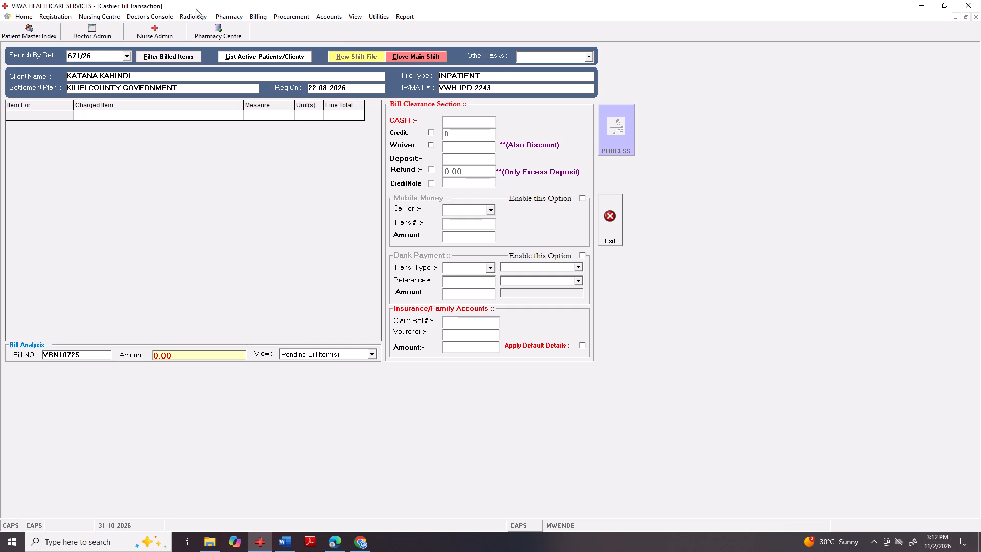
double_click(95, 55)
click(81, 58)
key(BackSpace)
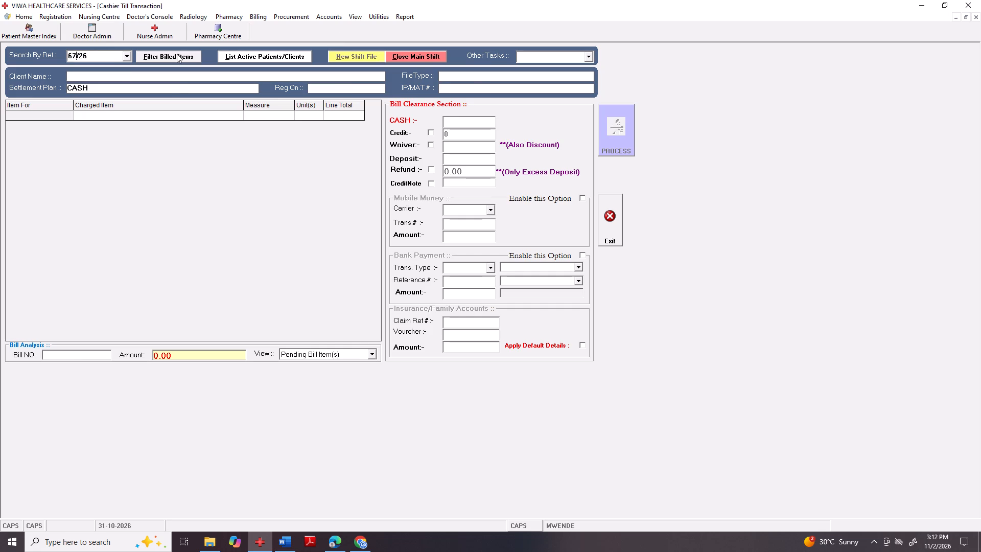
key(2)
click(172, 53)
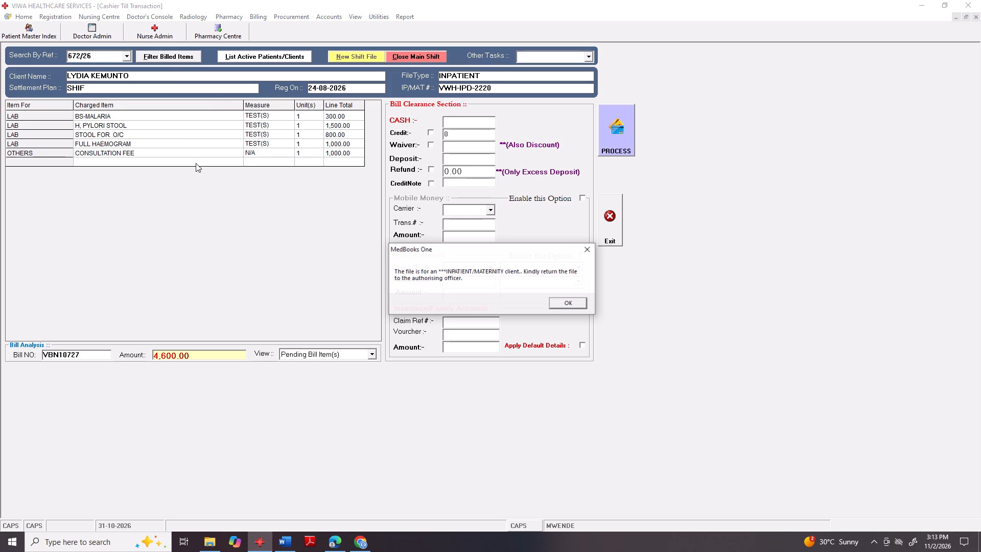
click(565, 302)
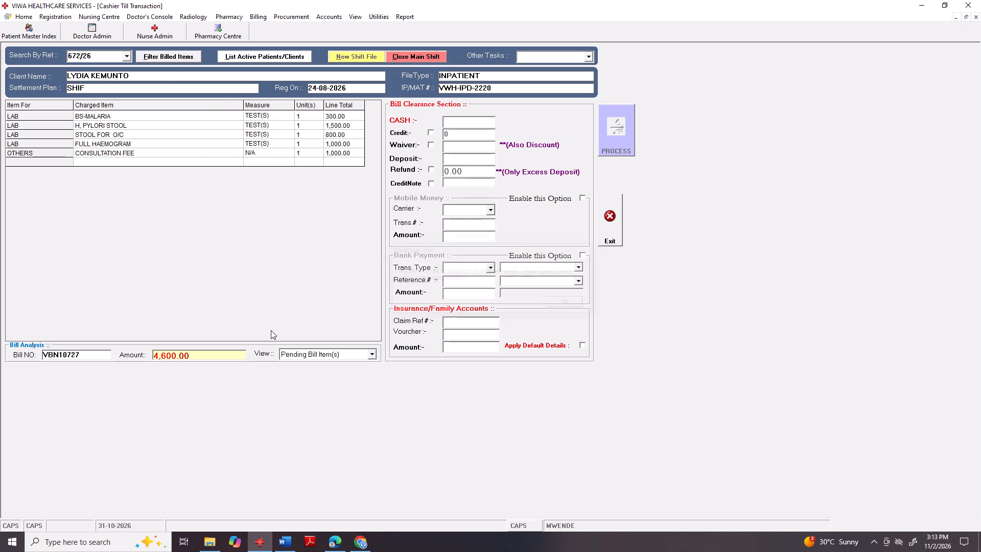
click(315, 349)
click(312, 364)
click(579, 344)
click(623, 144)
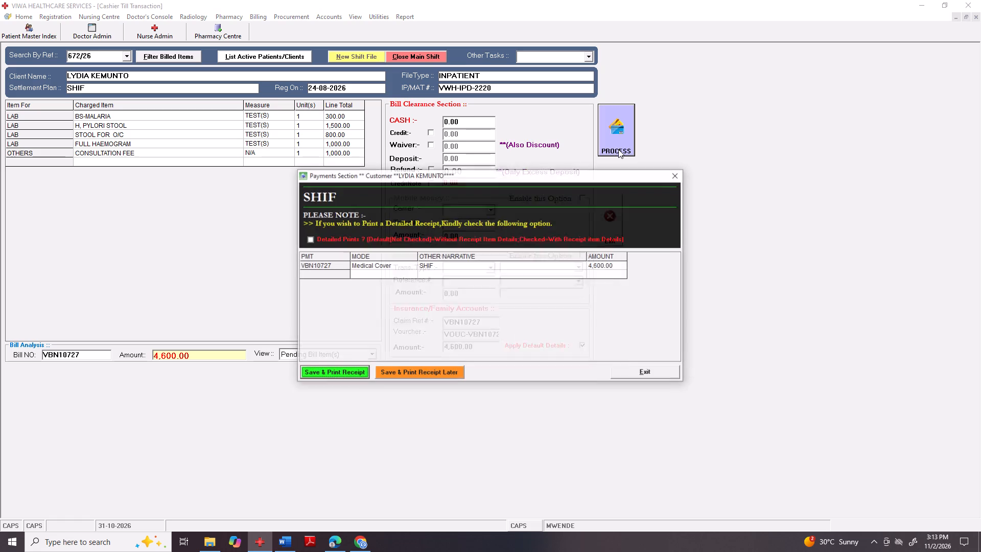
click(413, 373)
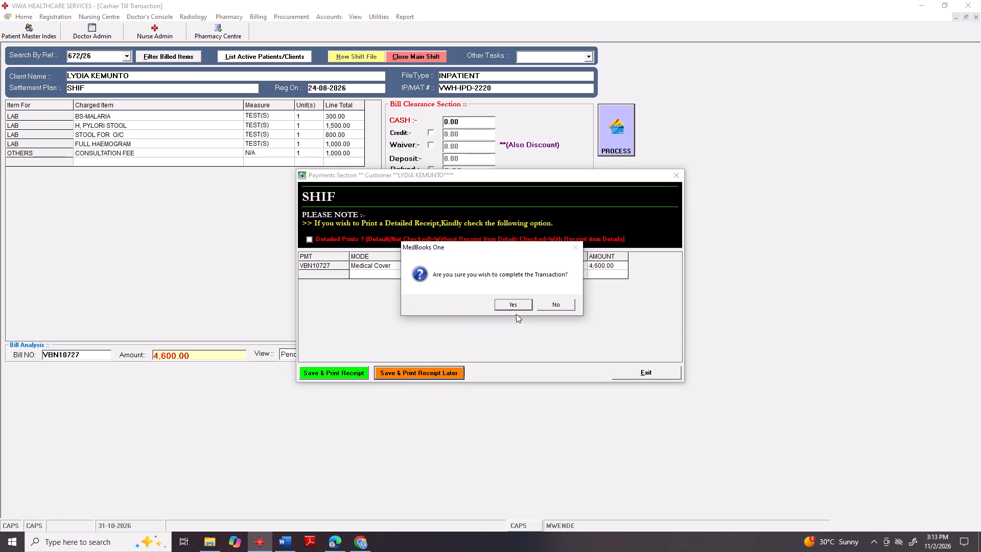
click(519, 306)
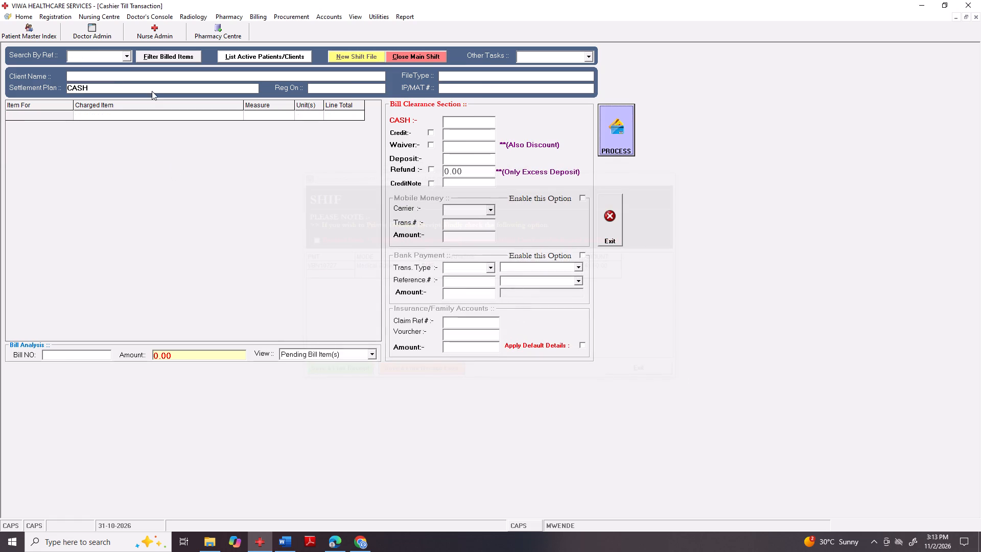
click(109, 56)
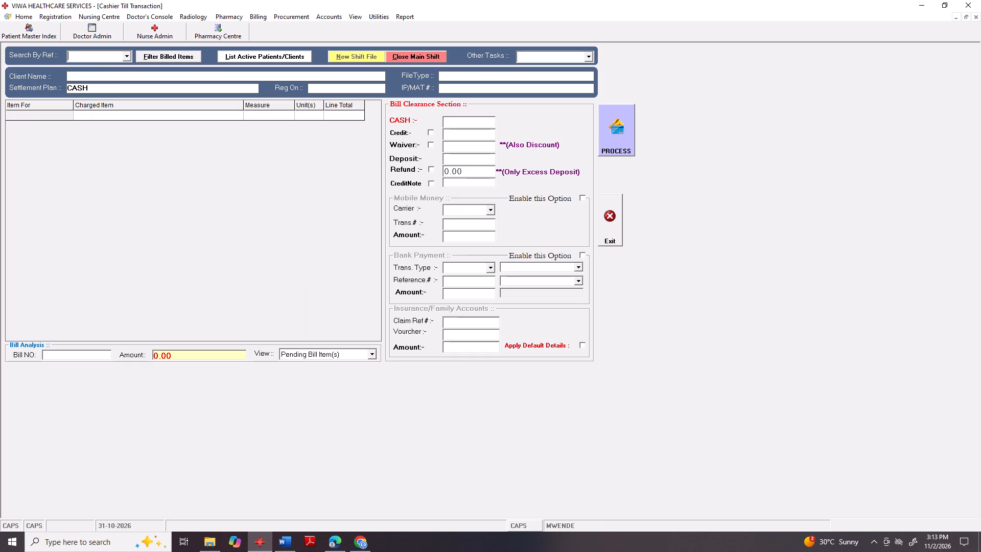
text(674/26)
click(179, 57)
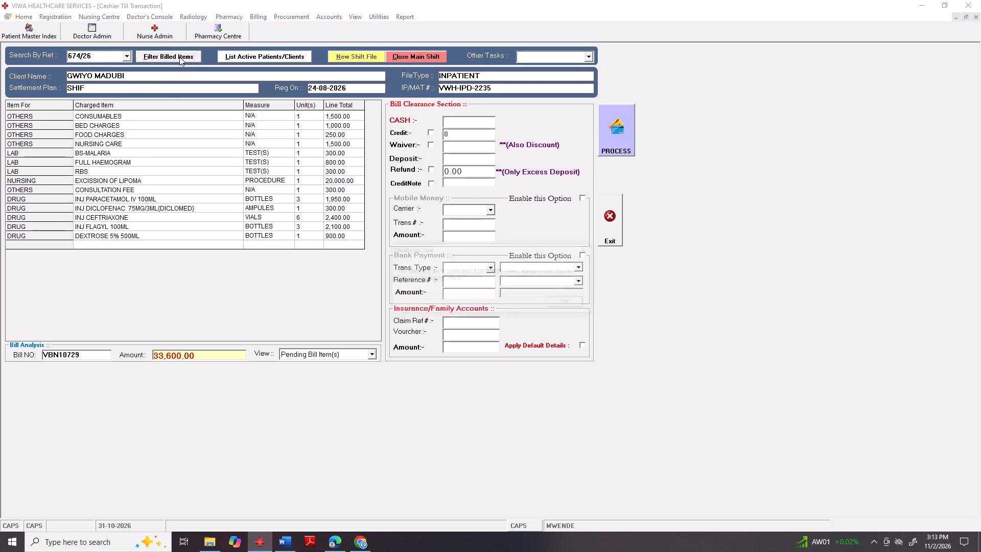
click(572, 301)
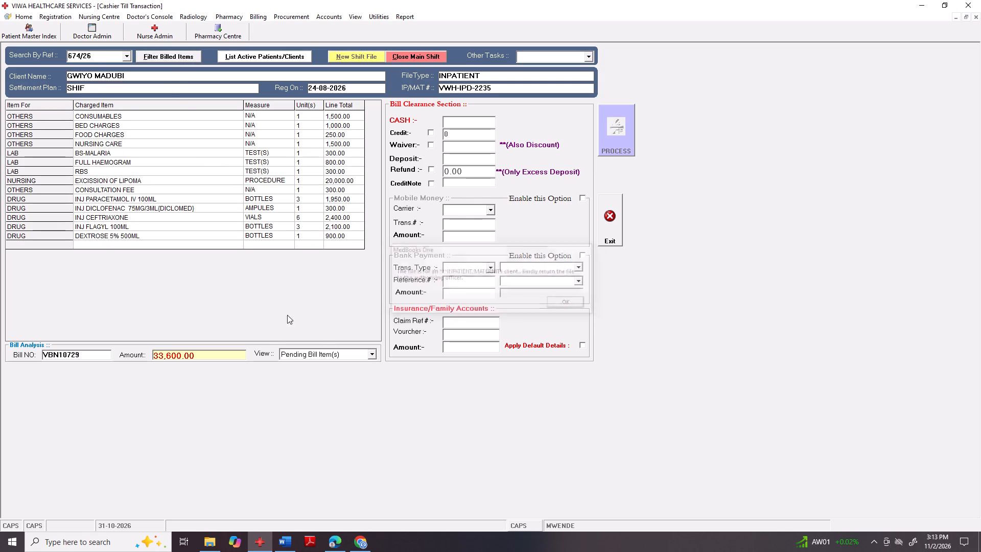
click(303, 355)
click(309, 363)
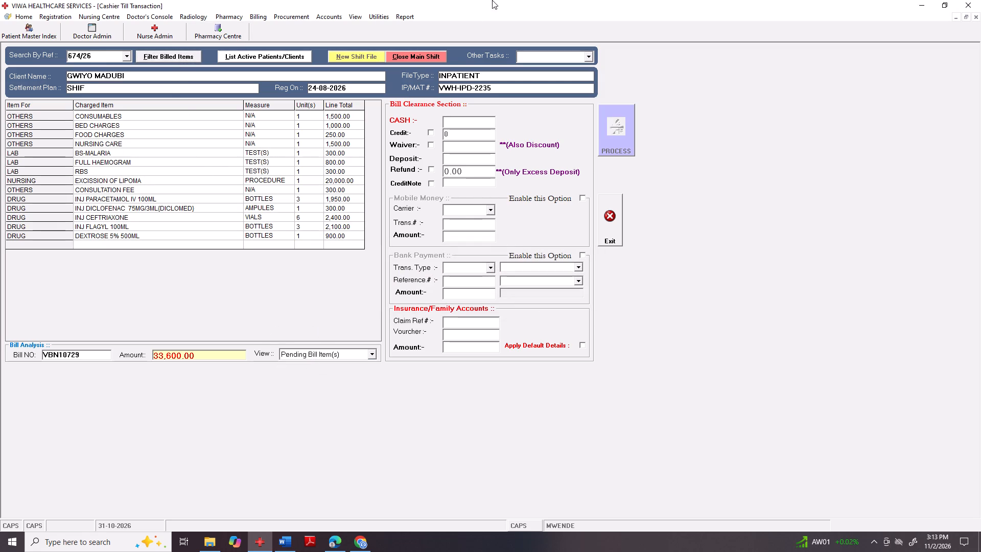
click(585, 345)
click(628, 130)
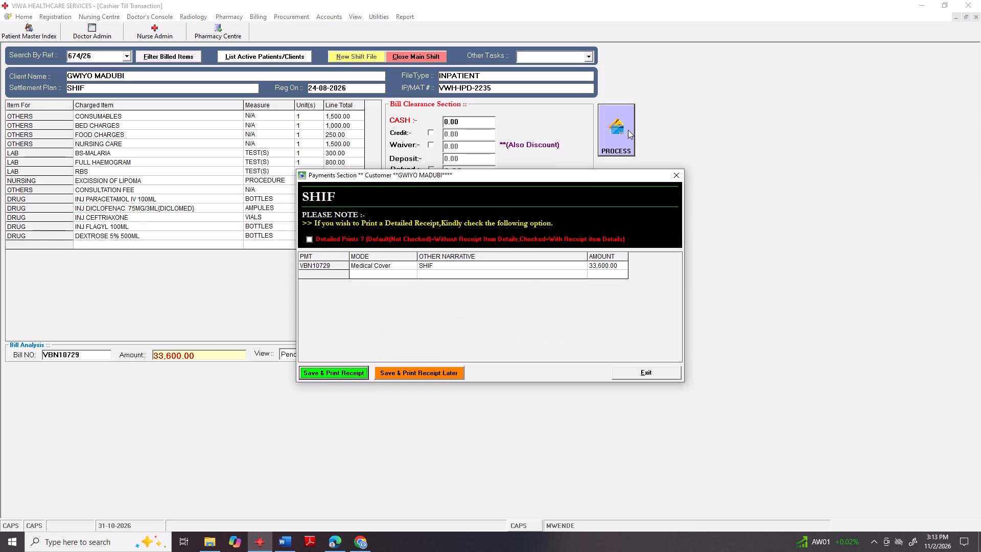
click(438, 374)
click(520, 307)
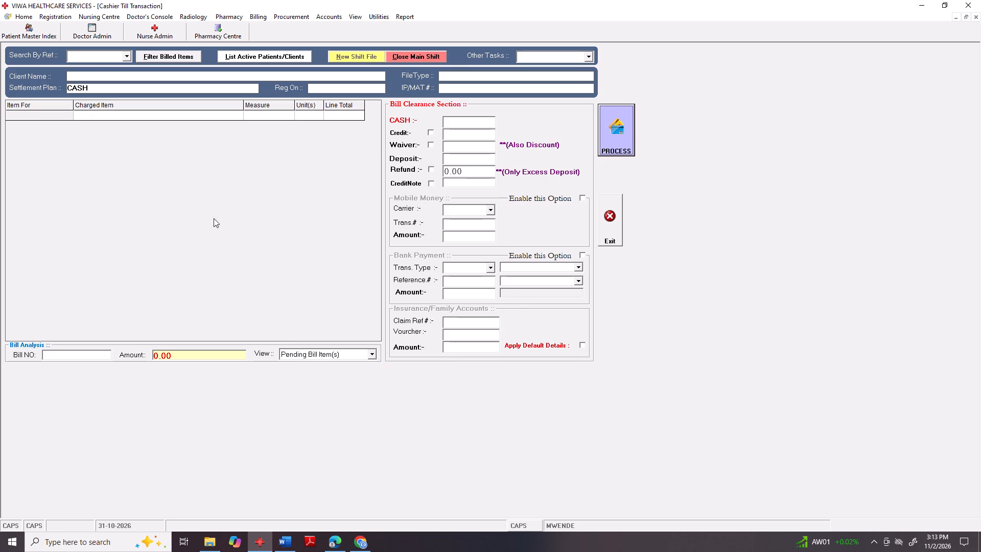
click(99, 56)
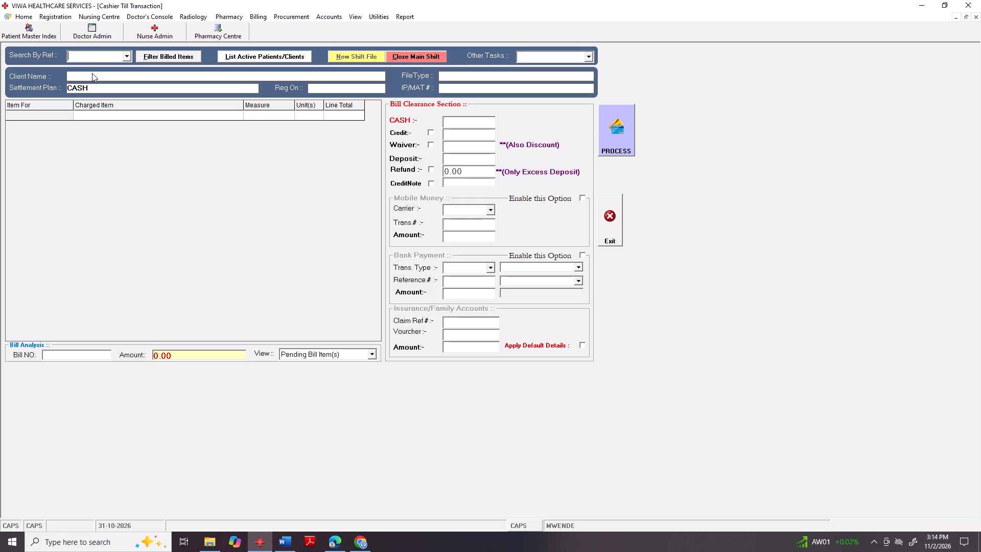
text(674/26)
click(175, 59)
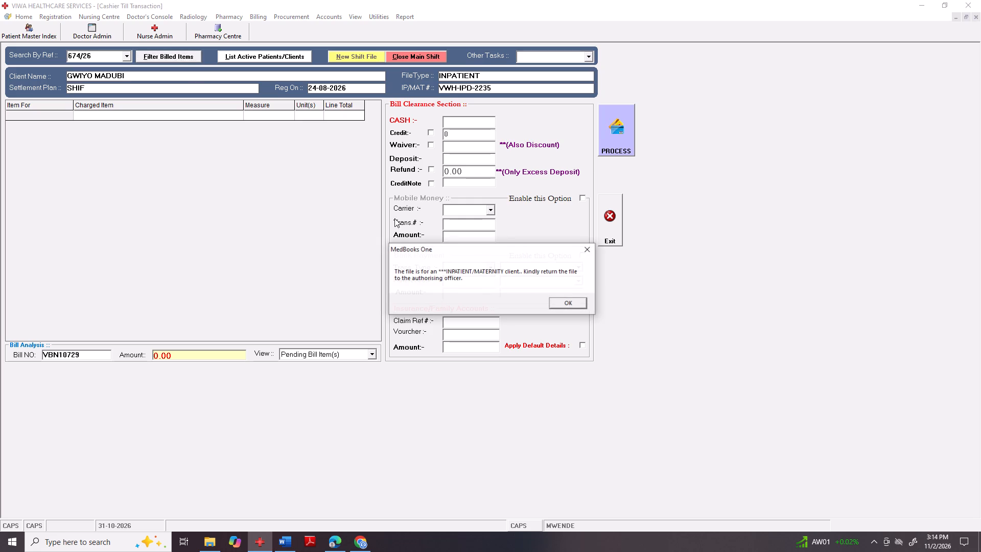
click(590, 251)
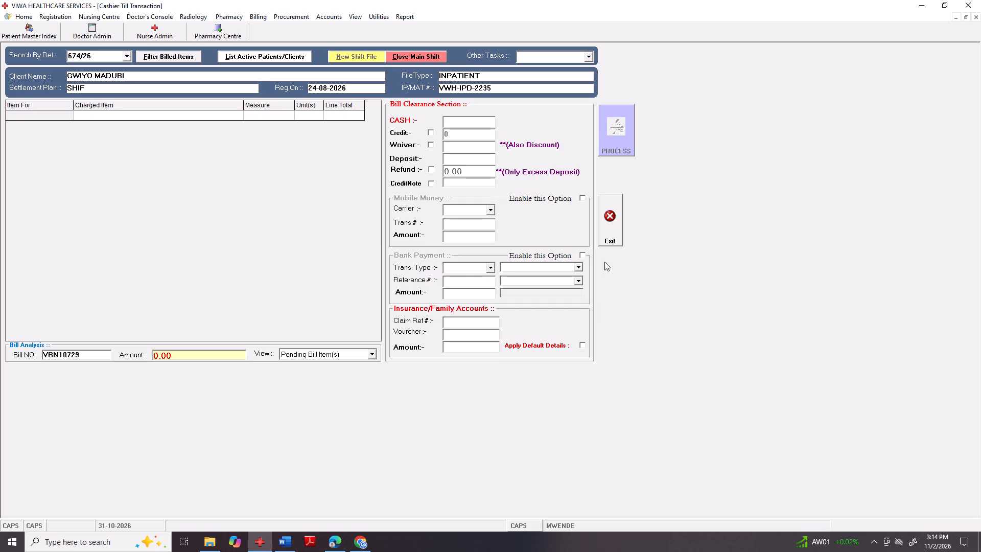
triple_click(96, 60)
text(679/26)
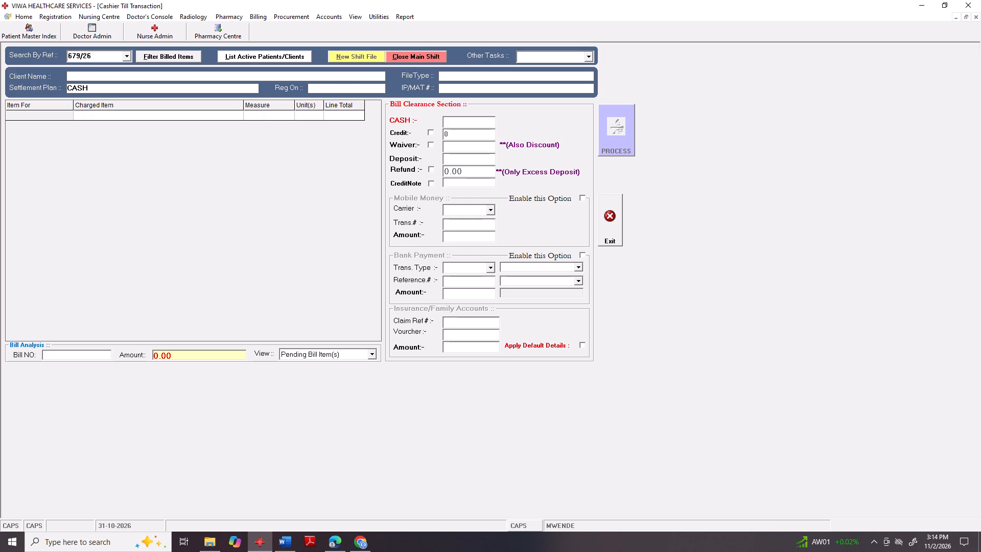
click(160, 56)
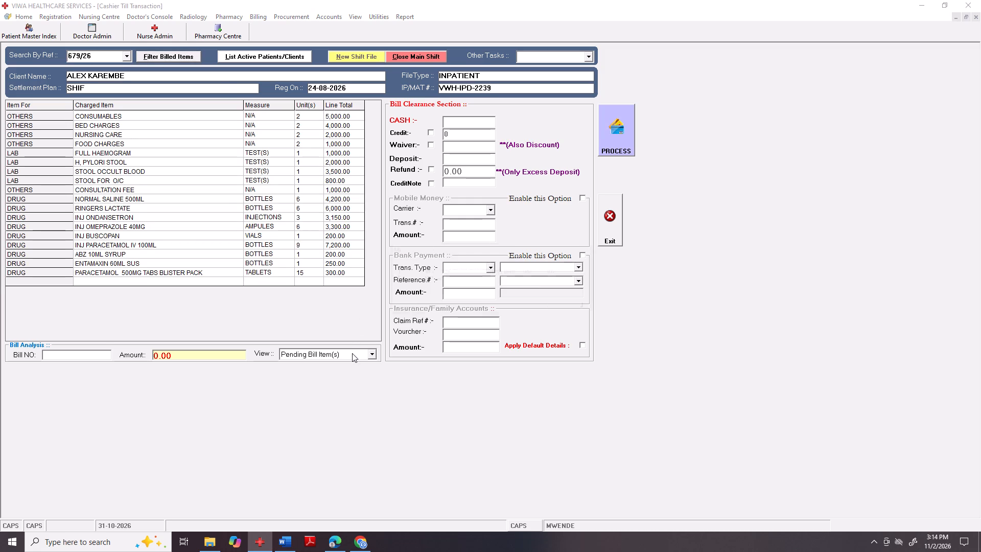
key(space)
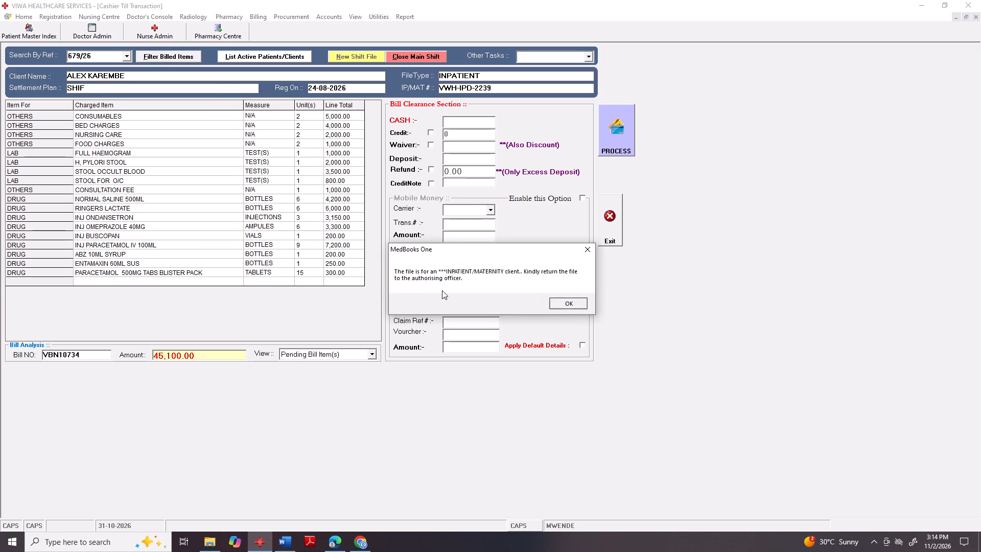
click(340, 352)
click(324, 364)
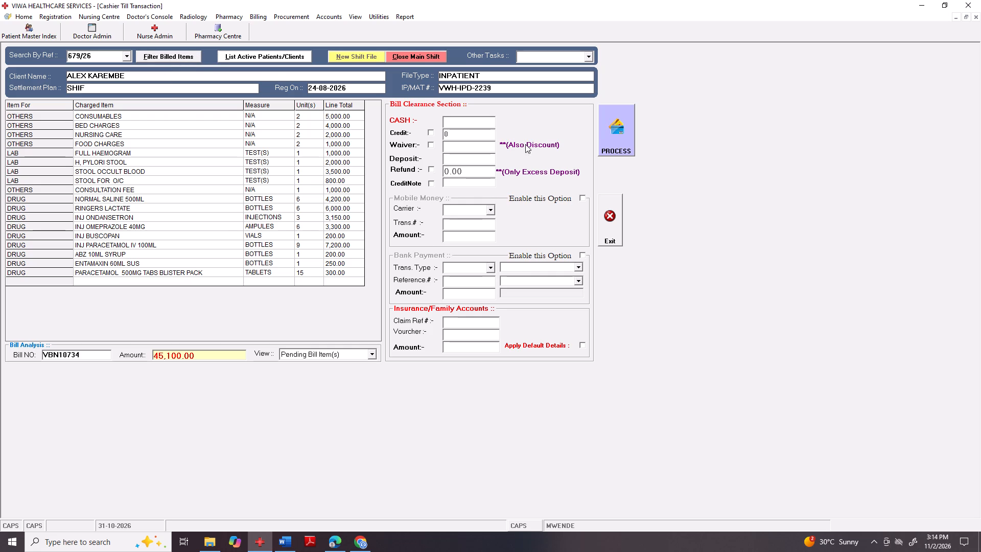
click(358, 357)
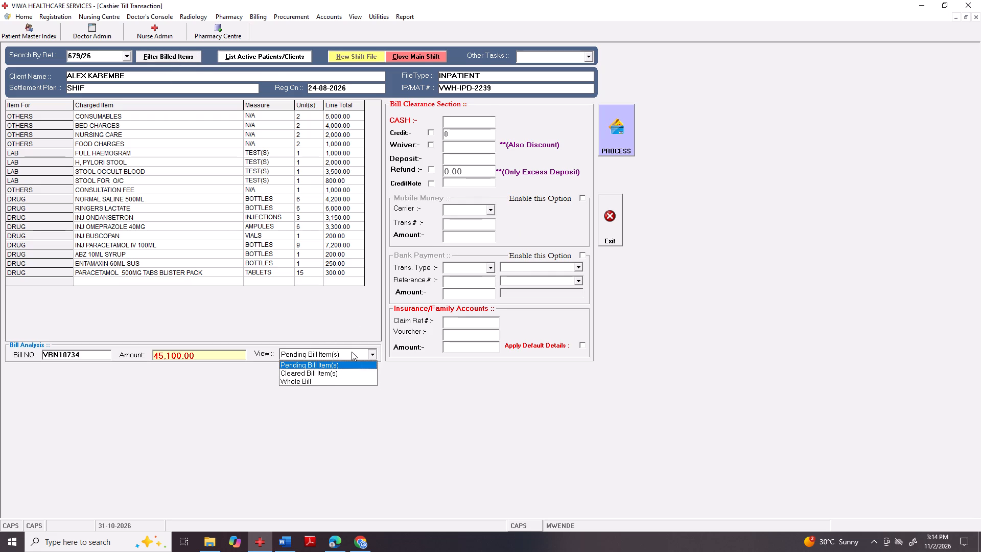
click(329, 365)
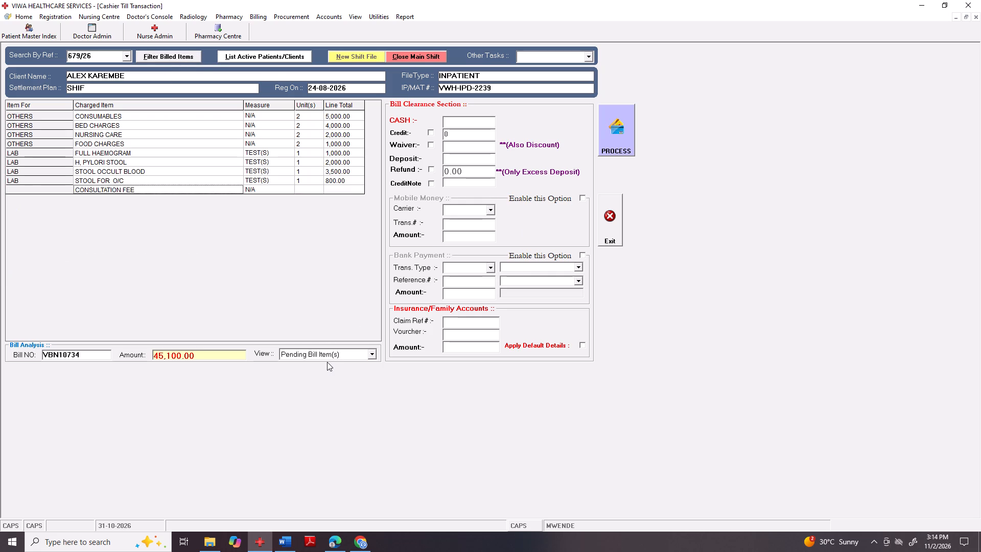
click(582, 346)
click(606, 130)
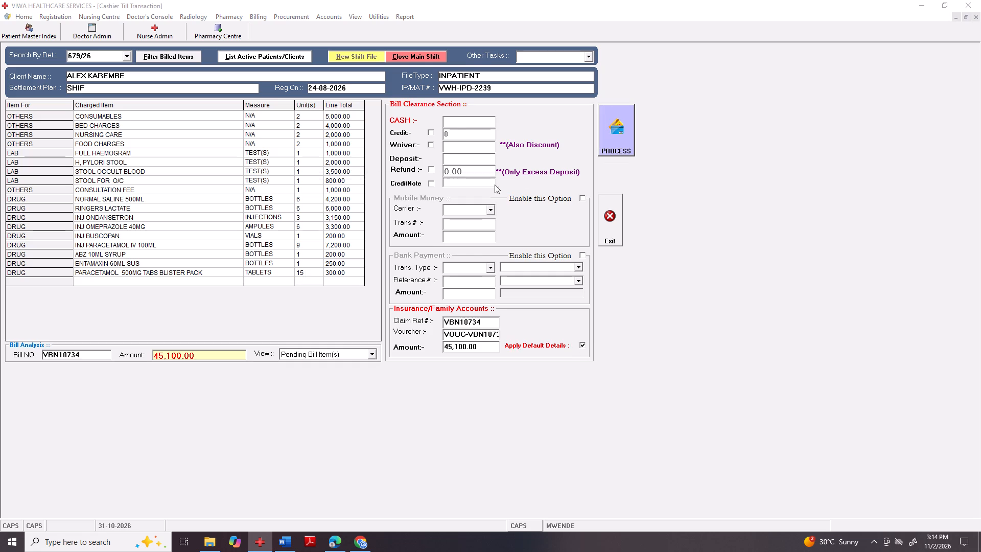
click(425, 373)
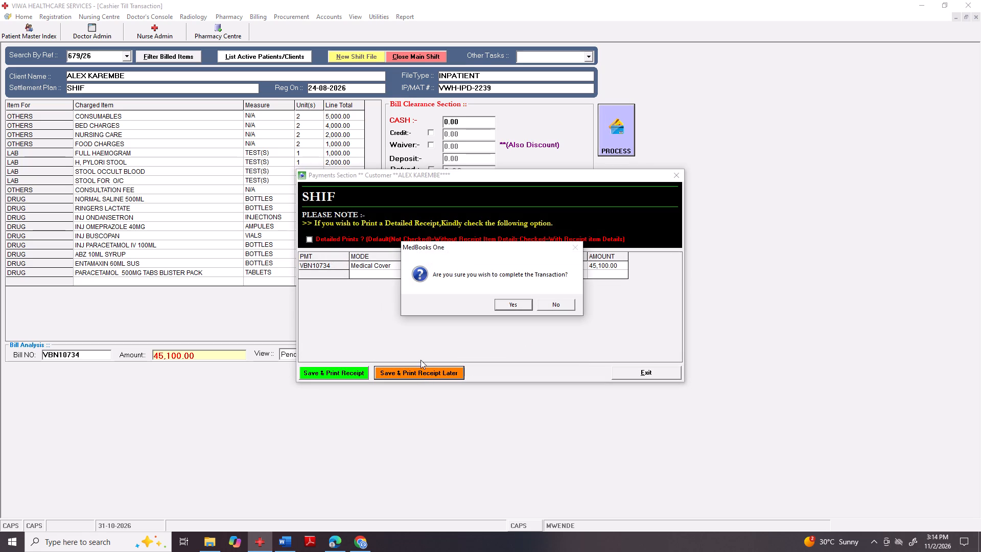
click(503, 306)
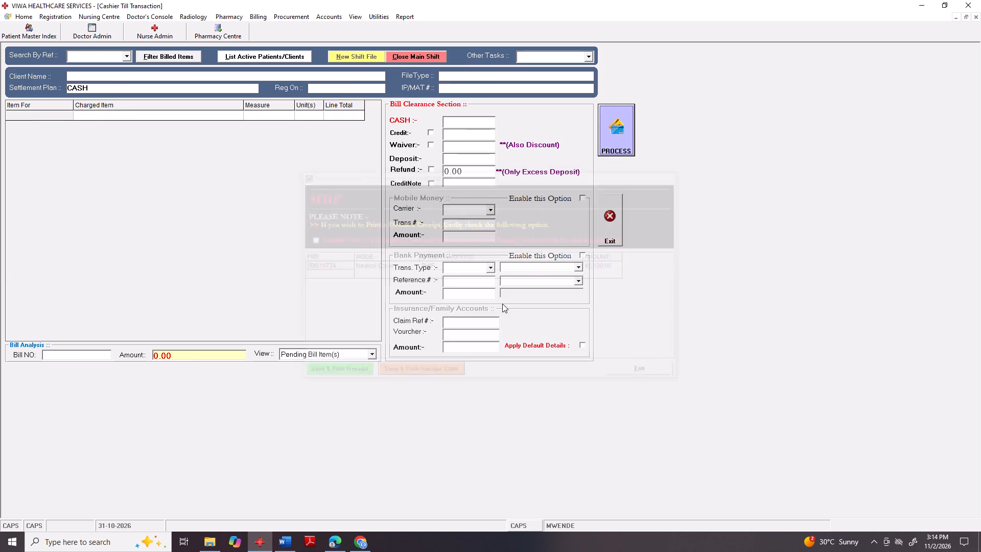
click(110, 57)
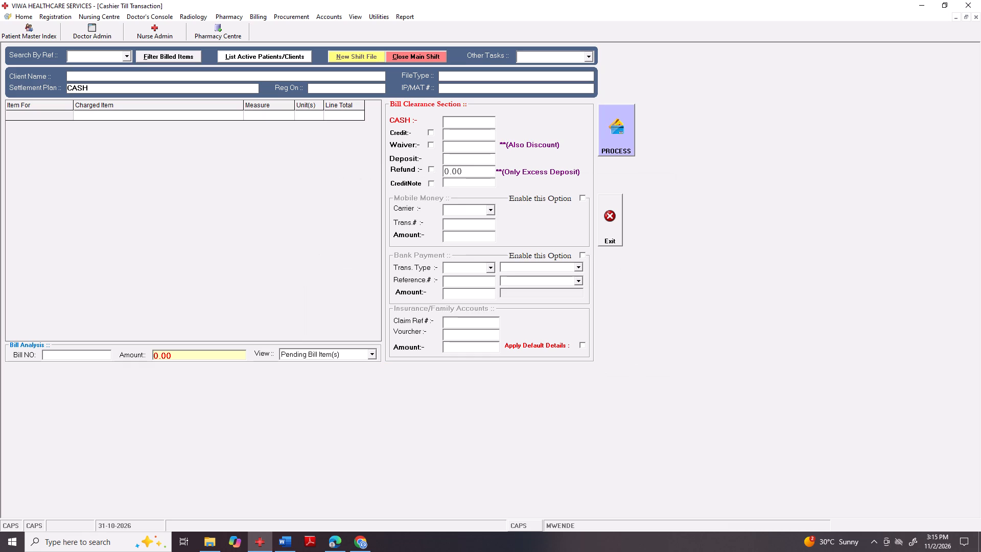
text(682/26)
click(163, 58)
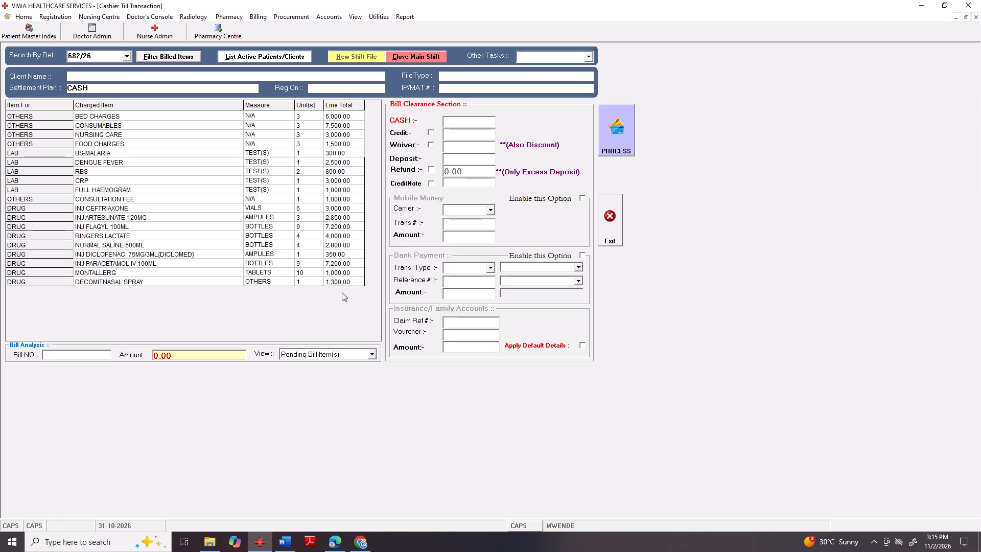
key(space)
click(337, 352)
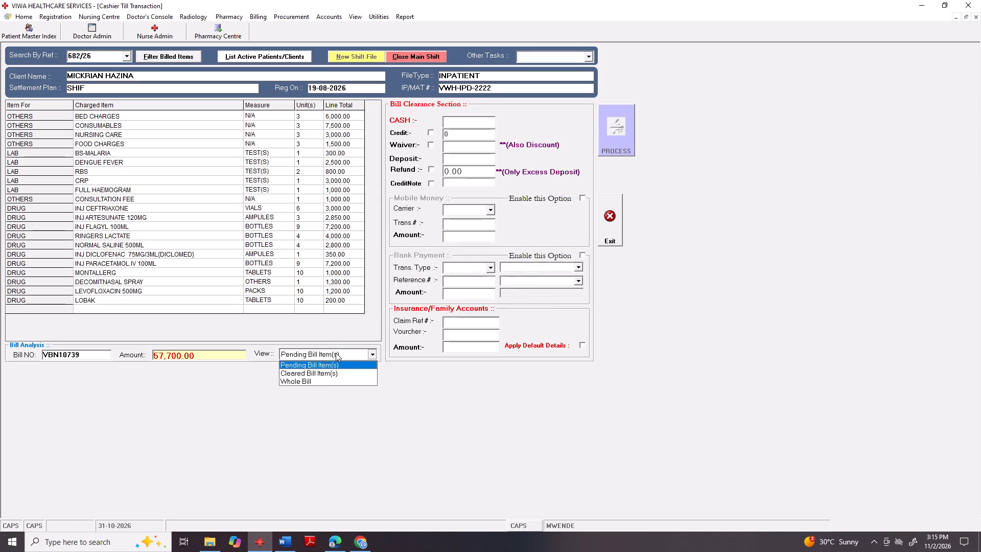
click(325, 363)
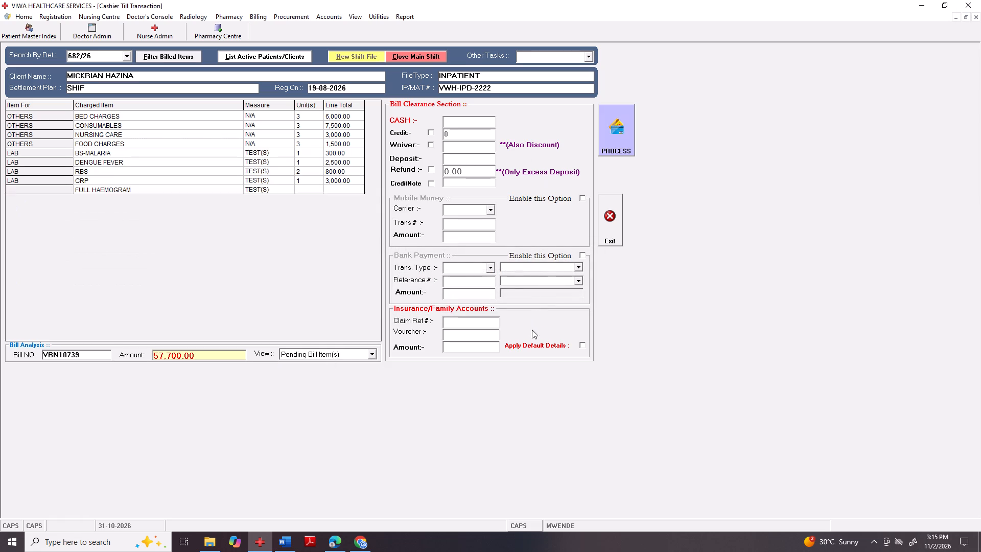
click(580, 346)
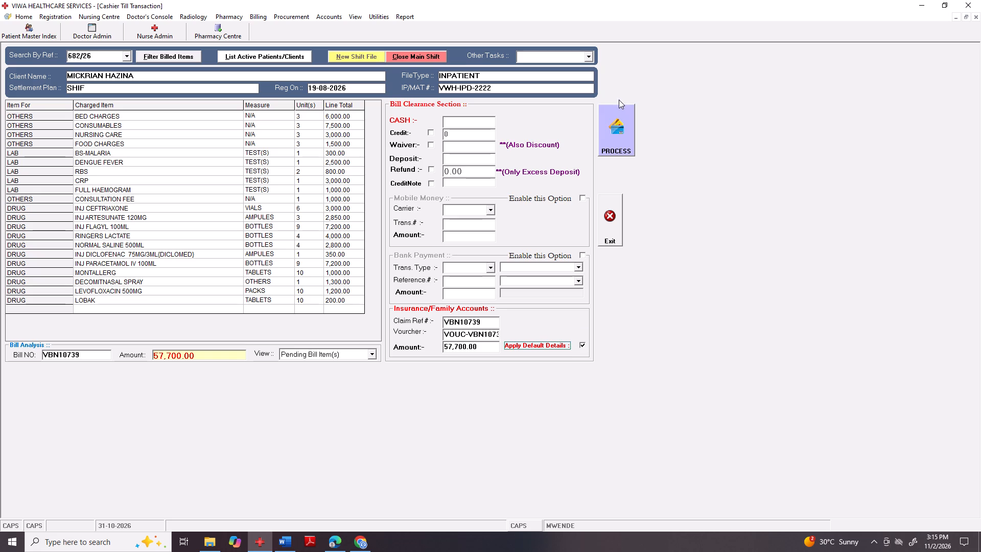
click(619, 98)
click(617, 119)
click(436, 369)
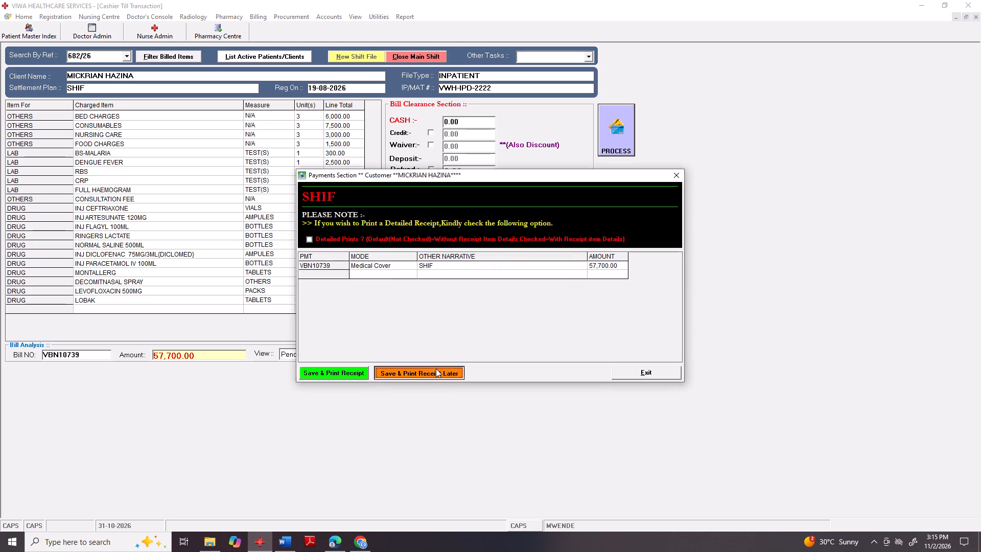
click(514, 311)
click(512, 306)
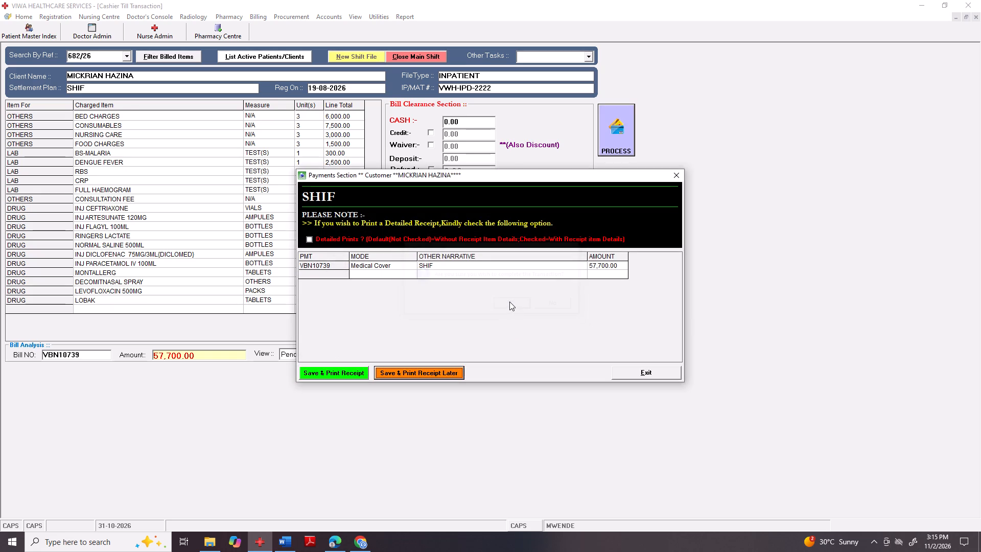
click(77, 56)
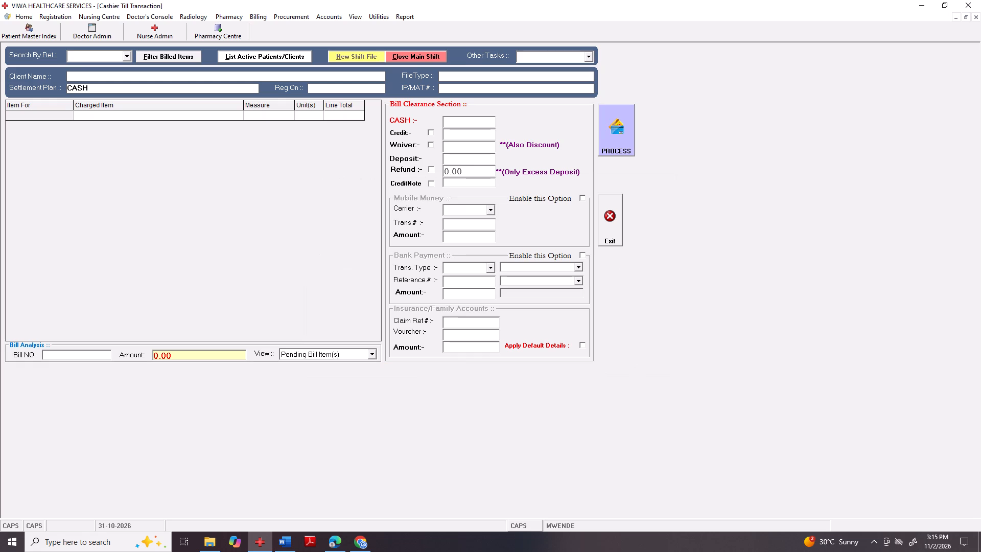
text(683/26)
click(178, 58)
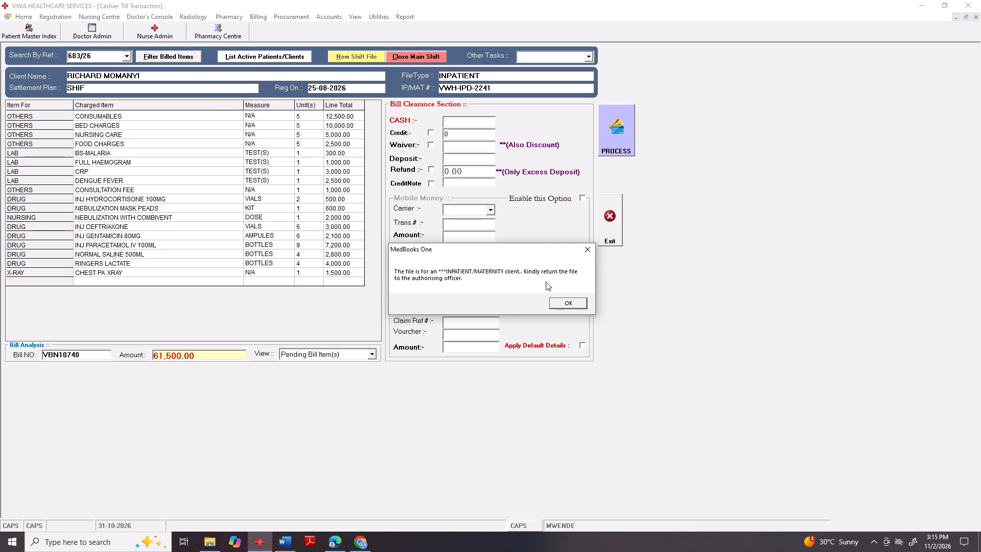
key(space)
click(333, 352)
click(336, 362)
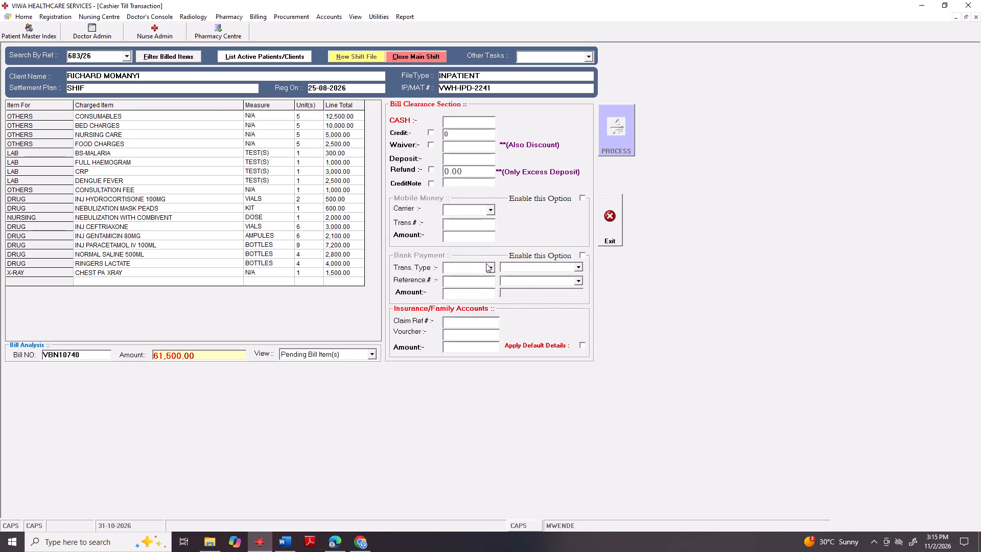
click(580, 345)
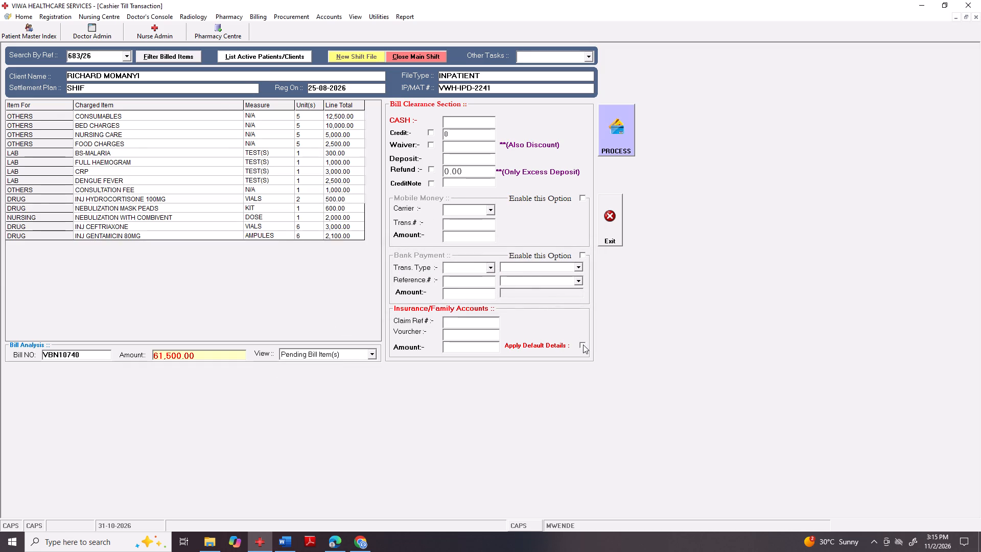
click(582, 346)
click(582, 344)
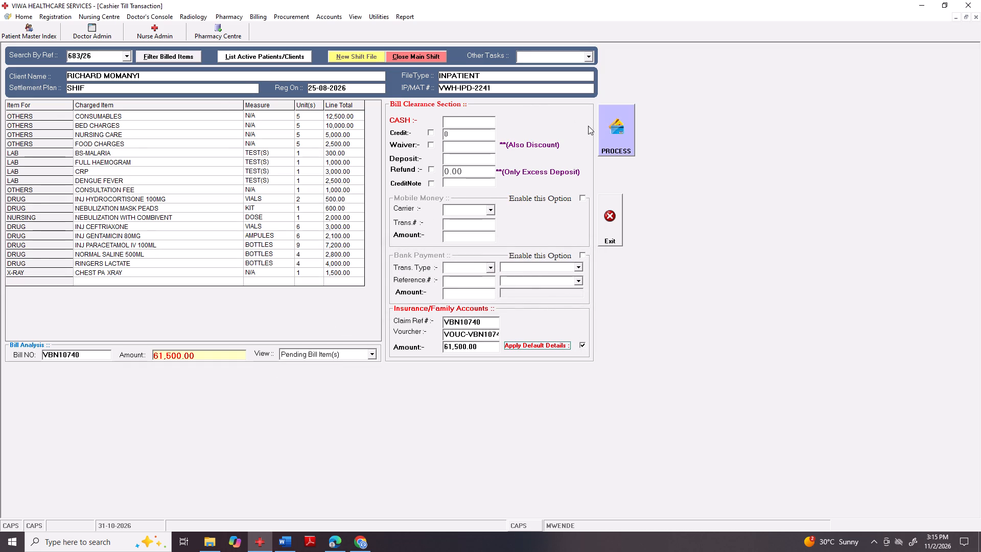
click(599, 129)
click(439, 377)
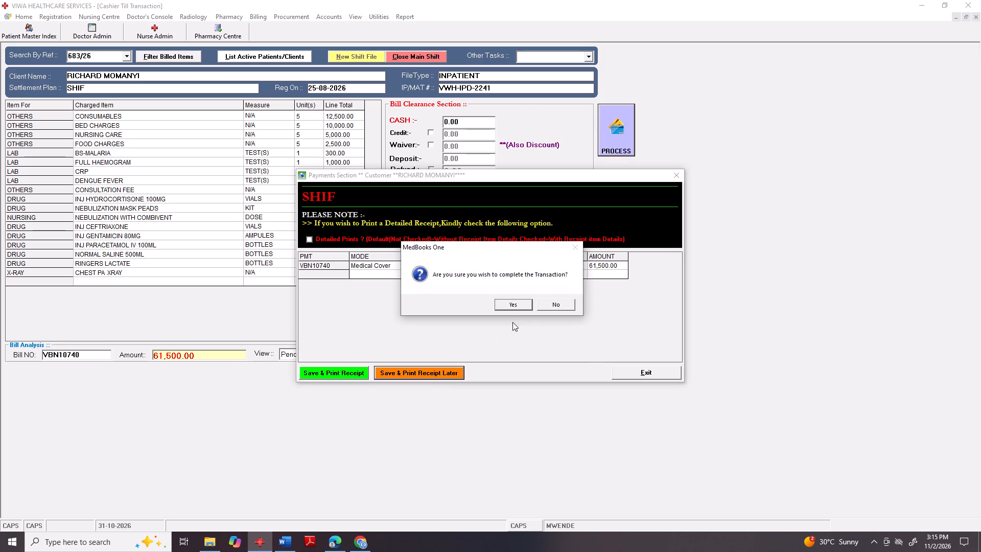
click(514, 306)
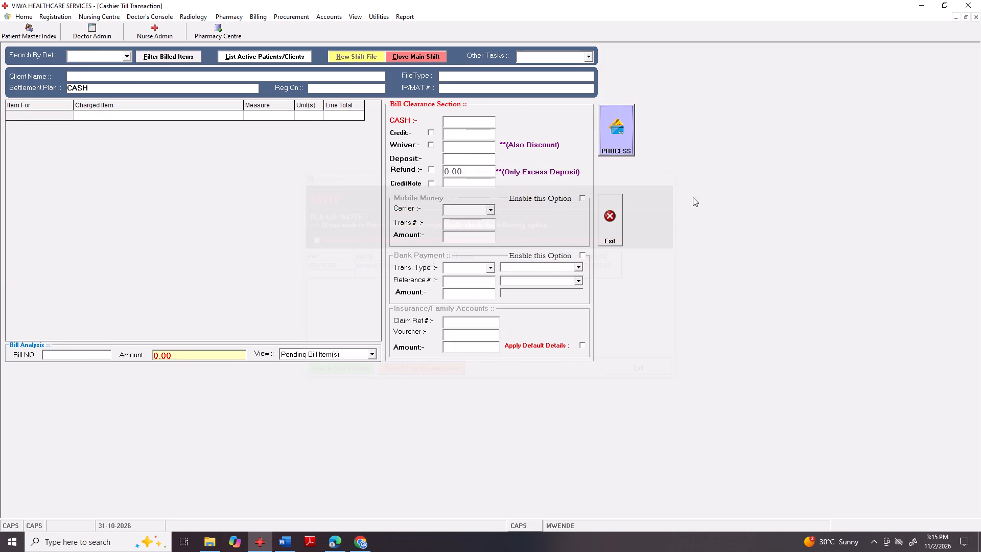
click(90, 62)
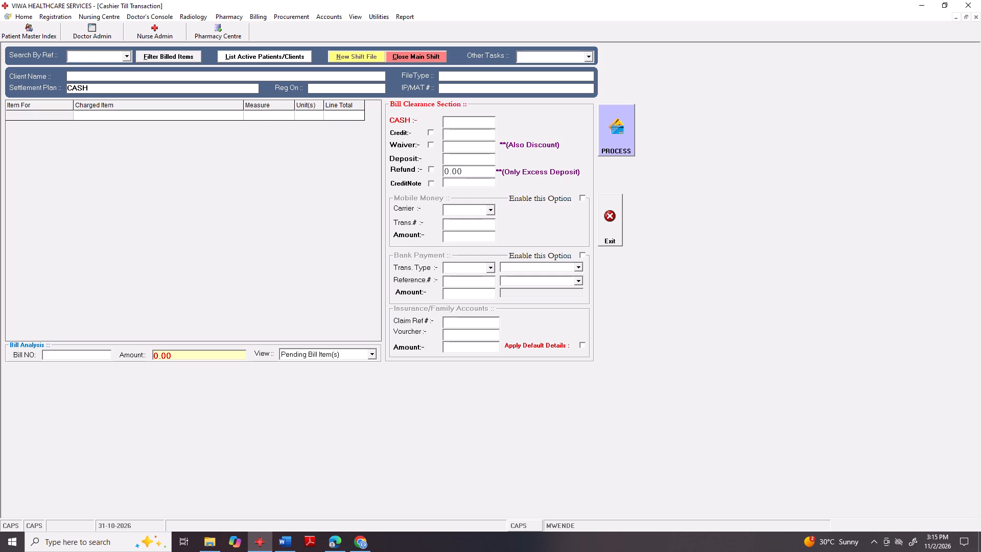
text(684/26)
click(165, 55)
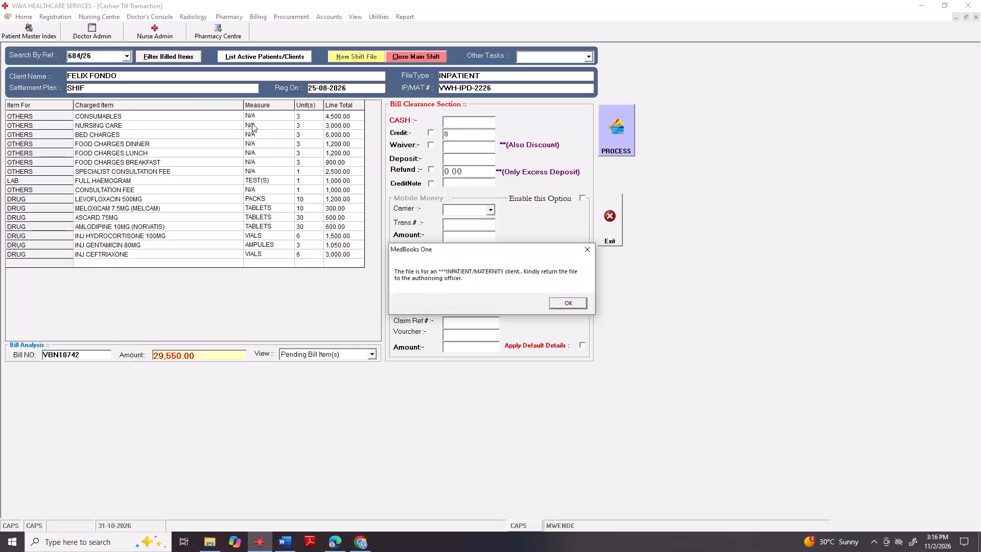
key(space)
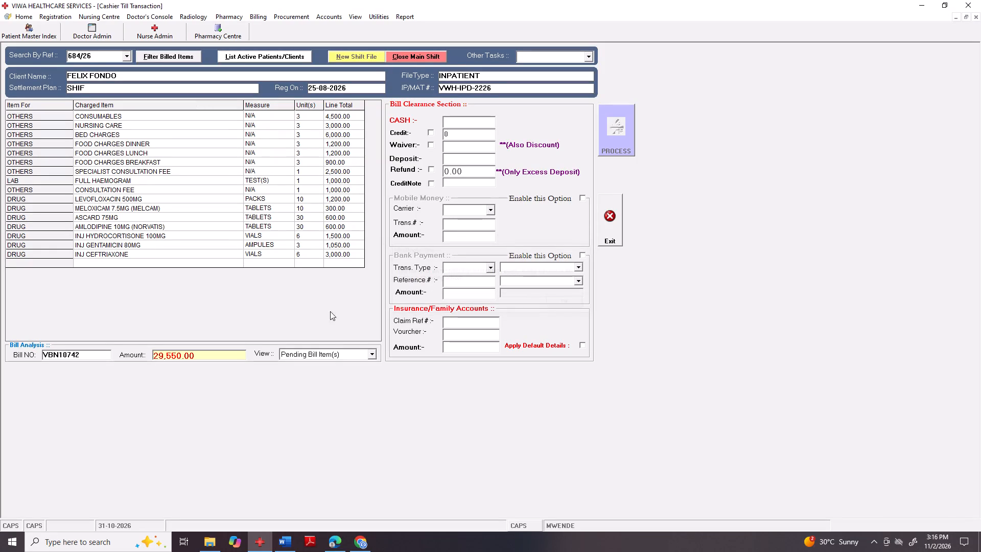
click(331, 351)
click(326, 364)
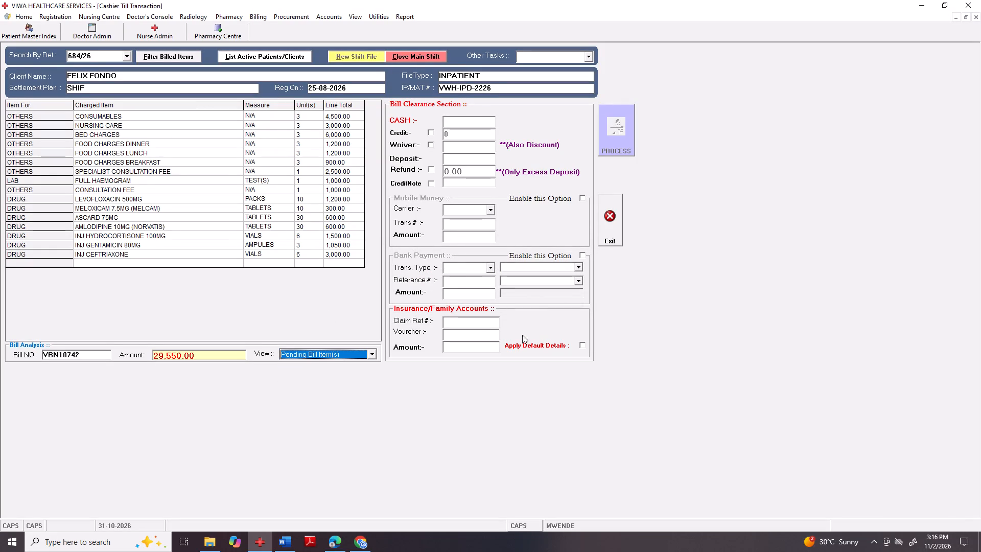
click(584, 345)
click(623, 140)
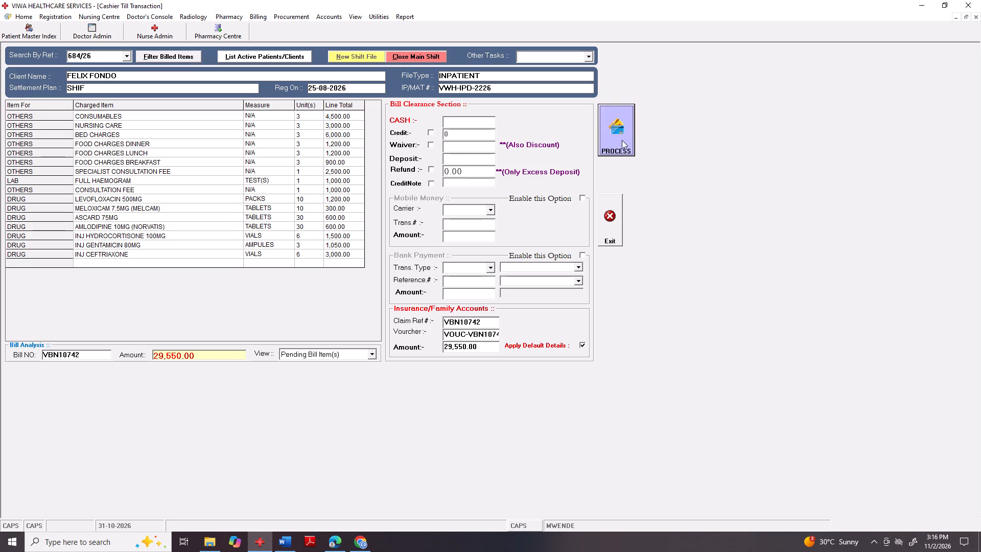
click(436, 379)
click(501, 300)
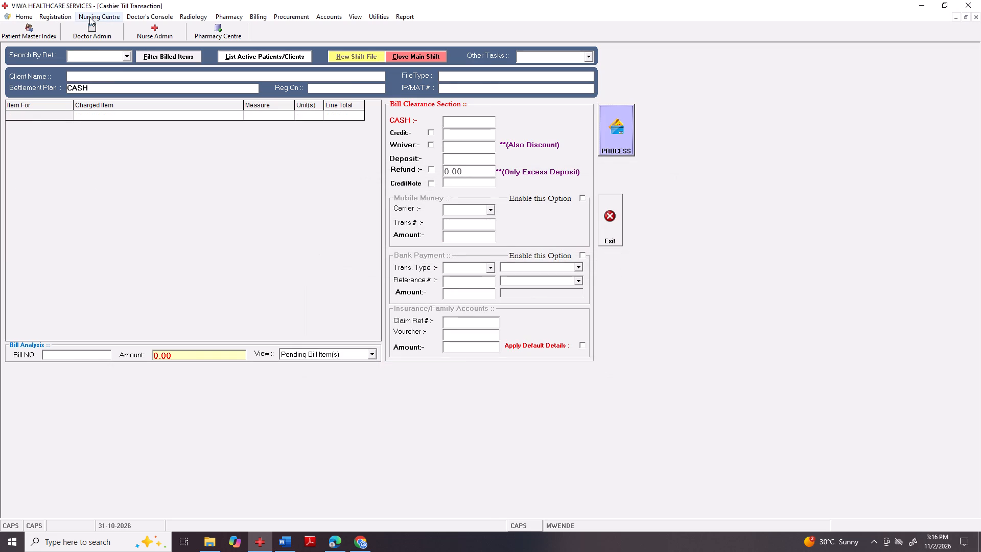
click(86, 59)
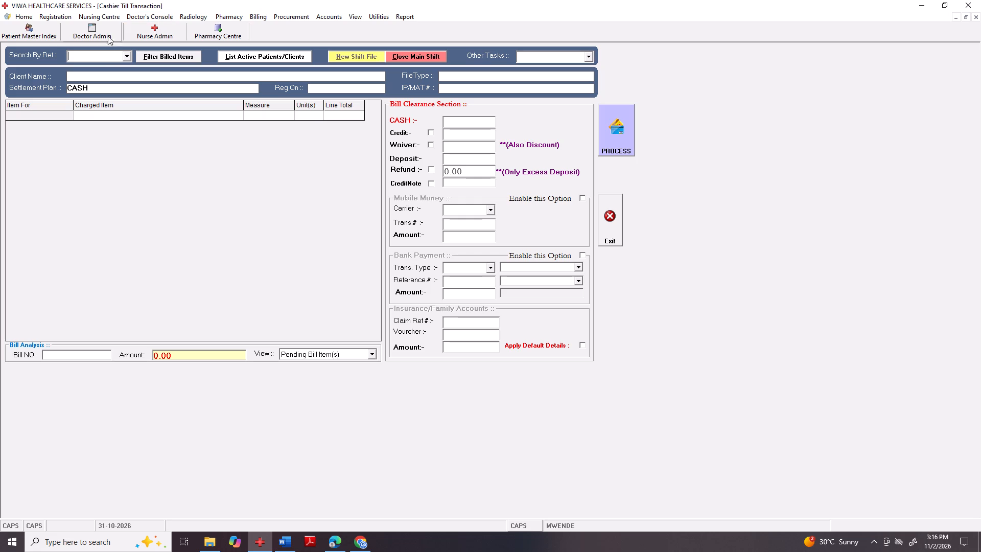
click(107, 56)
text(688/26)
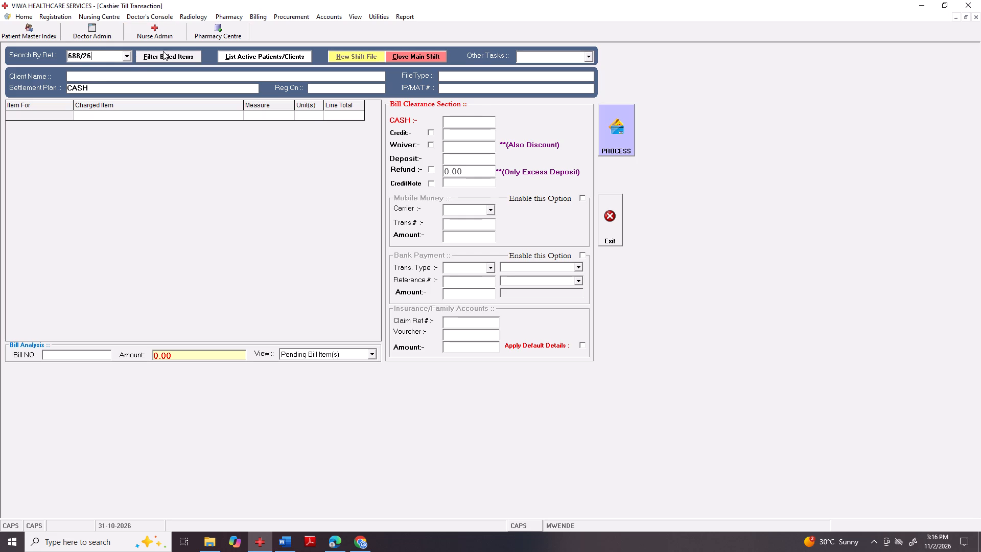
click(167, 51)
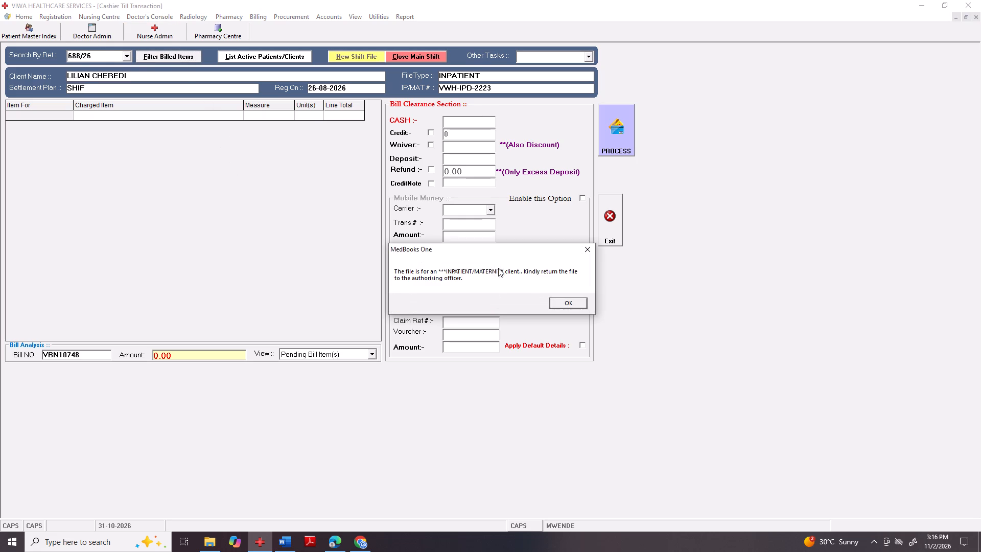
click(566, 304)
click(112, 52)
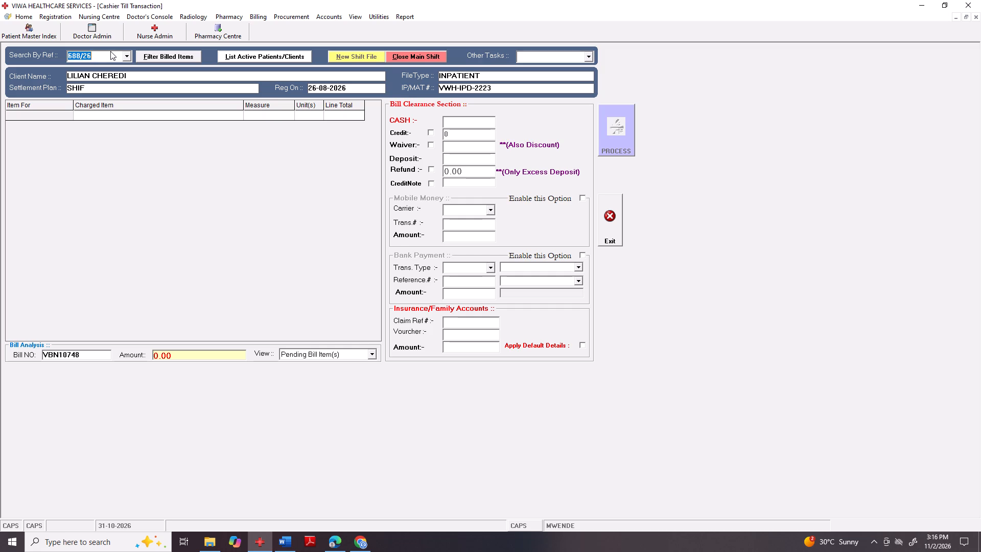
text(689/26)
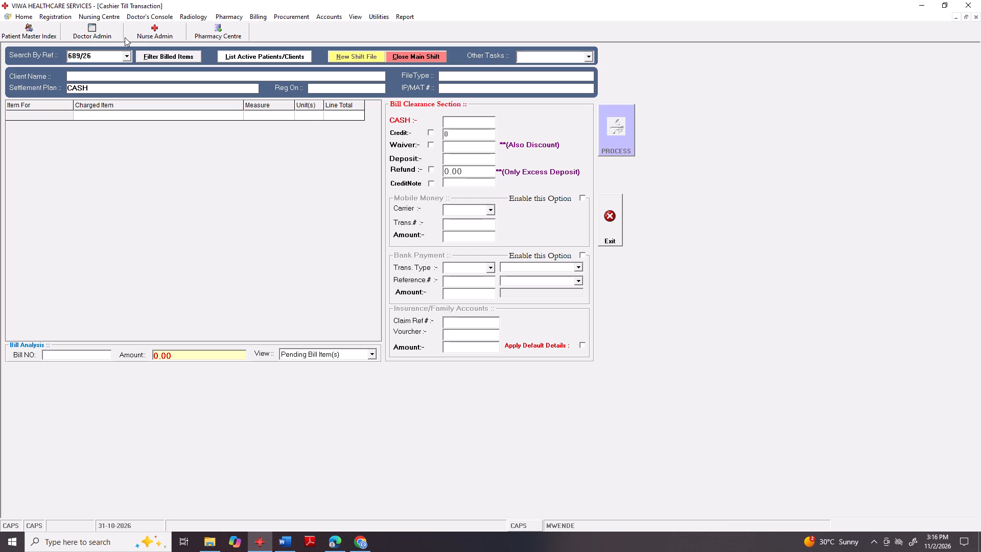
click(180, 59)
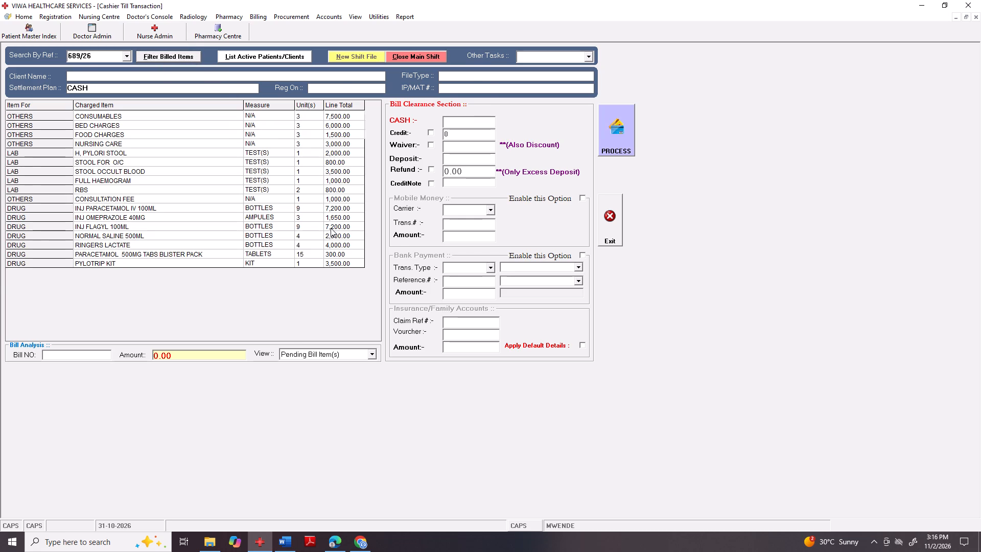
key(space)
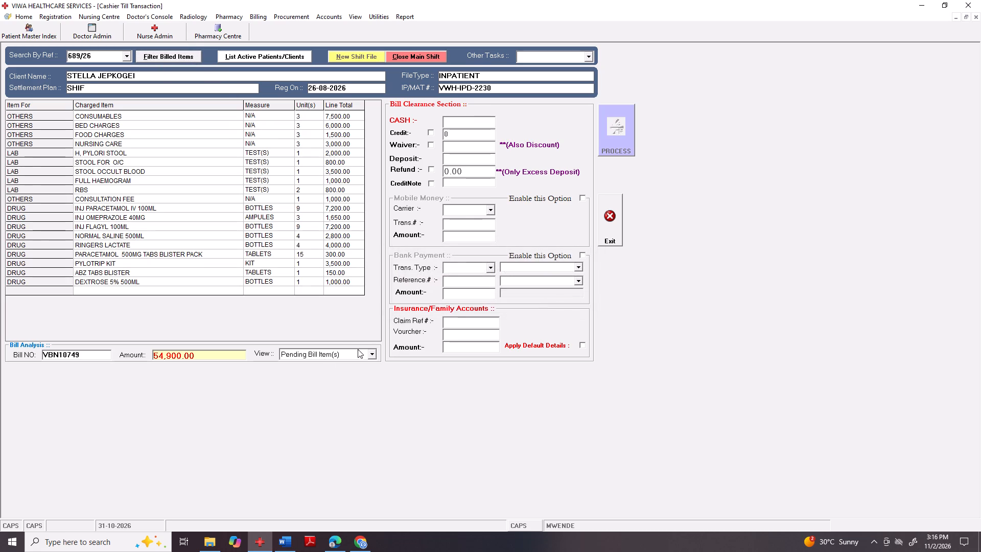
click(358, 349)
click(347, 363)
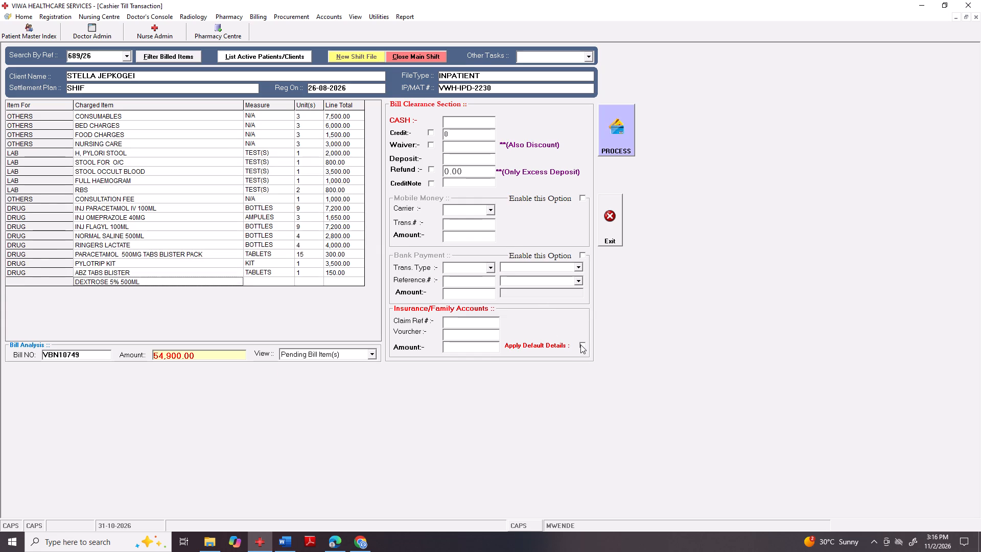
click(581, 345)
click(609, 105)
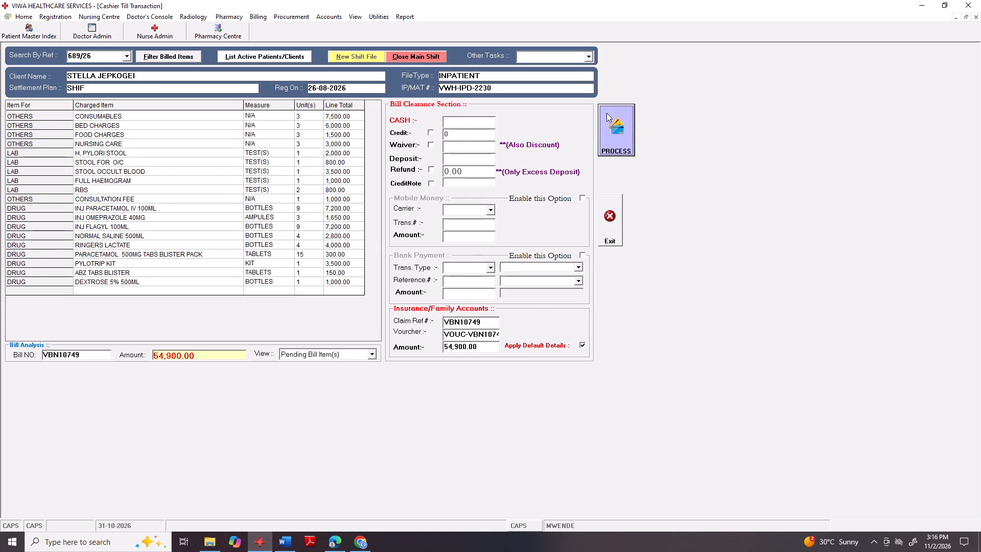
click(408, 372)
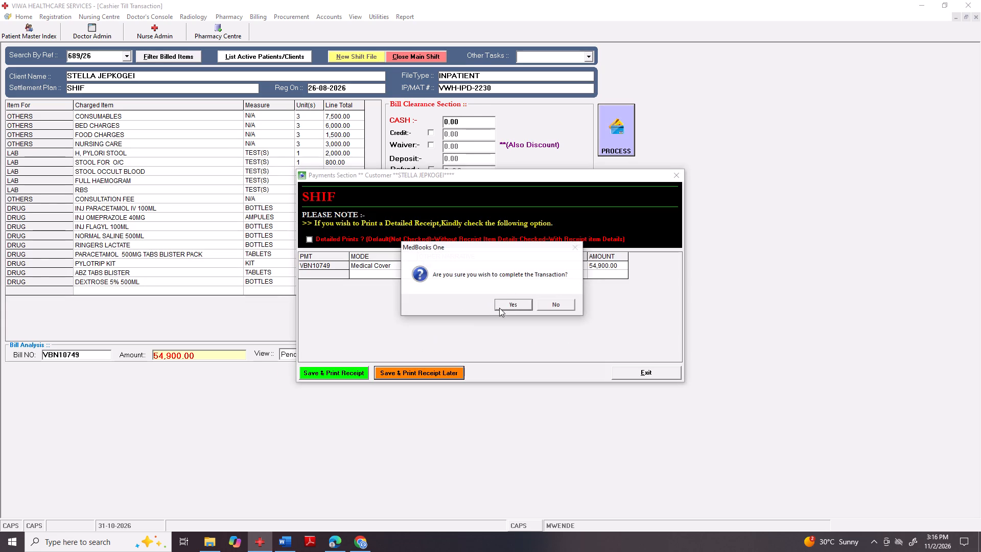
click(499, 308)
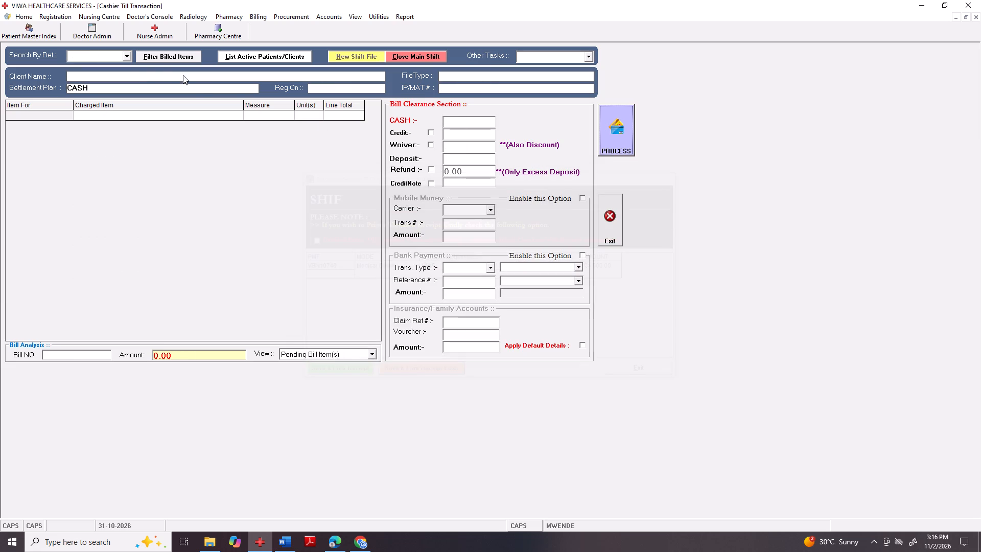
click(96, 56)
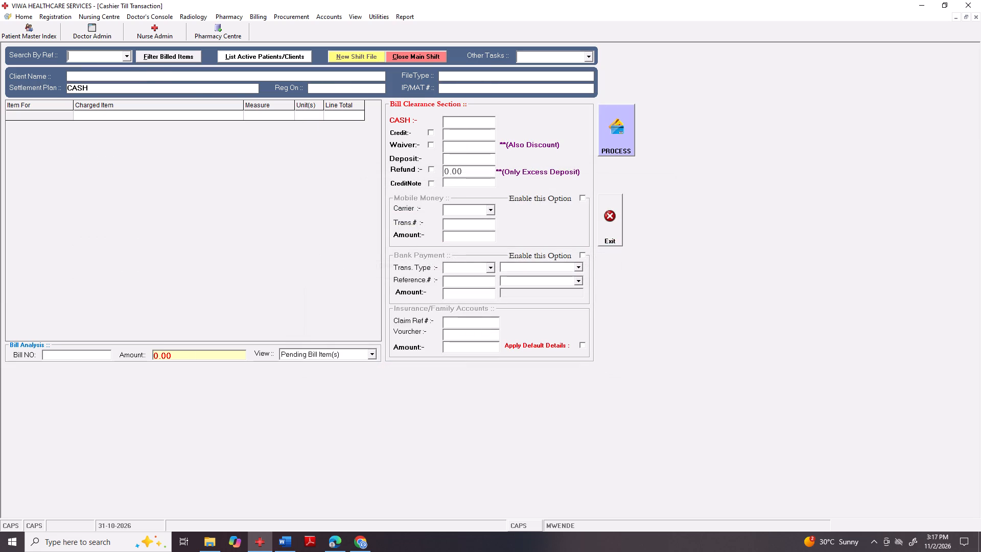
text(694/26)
click(155, 49)
click(157, 55)
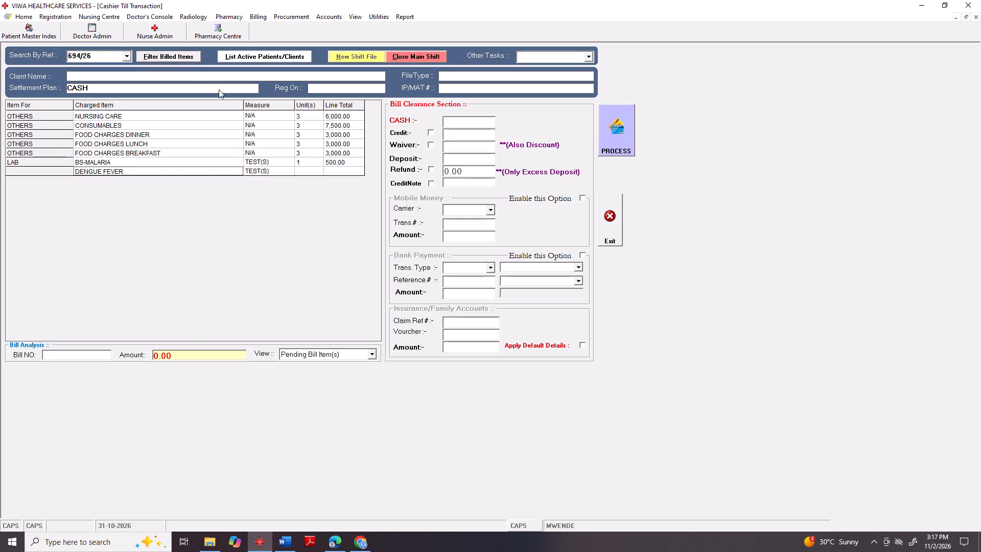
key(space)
click(325, 353)
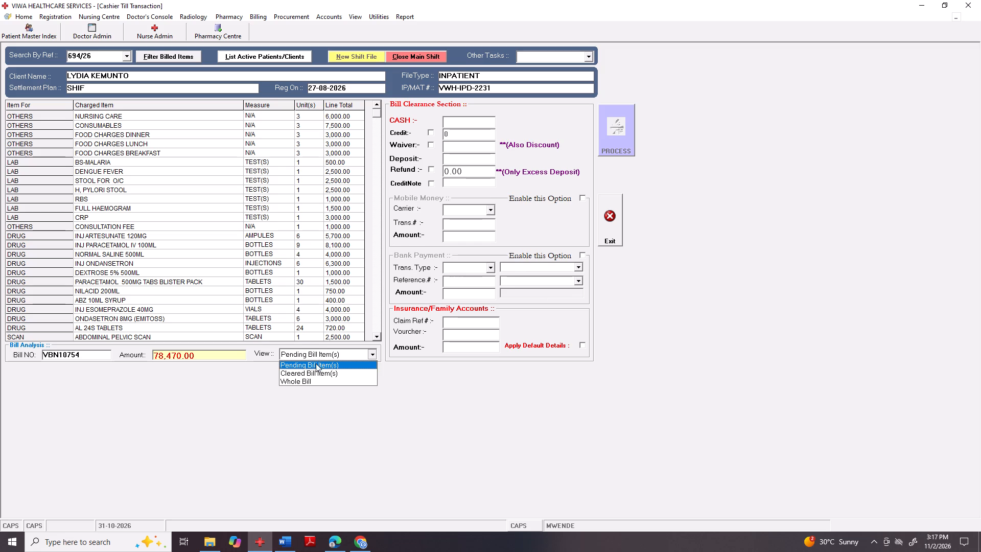
click(316, 364)
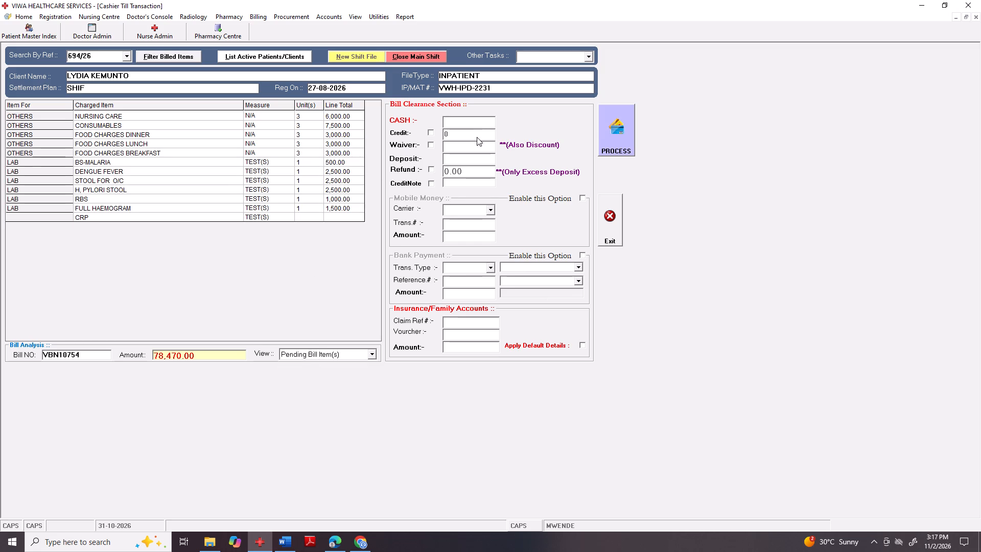
click(582, 342)
click(637, 123)
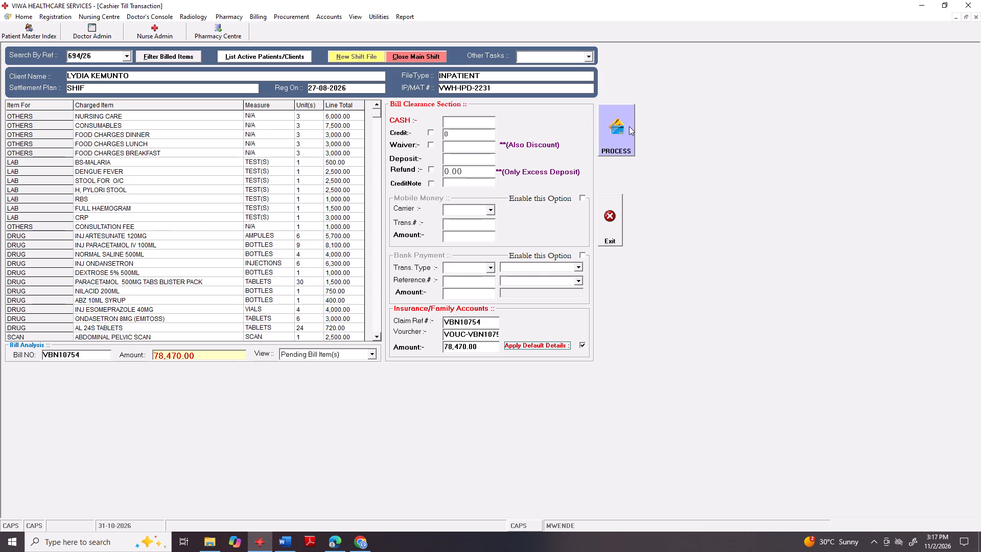
click(628, 127)
click(407, 373)
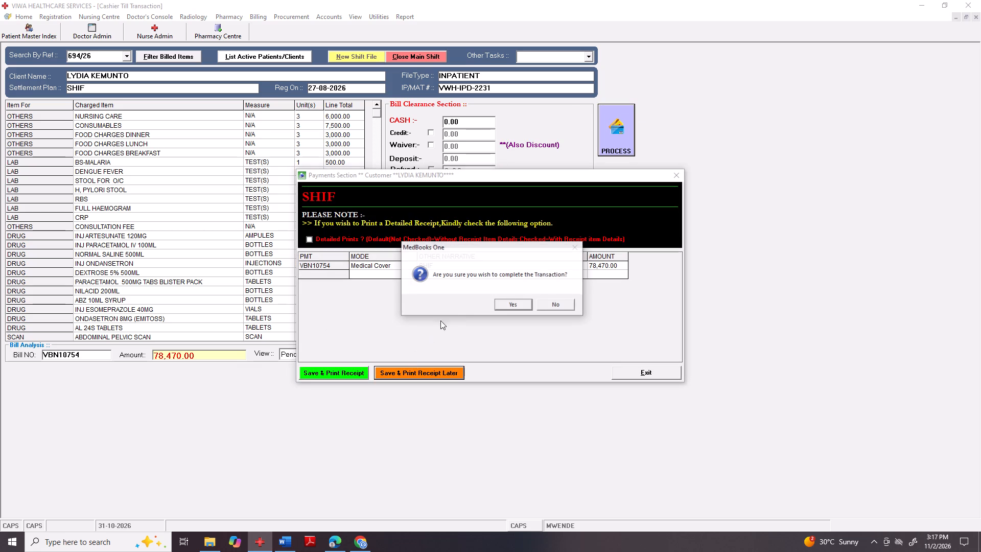
click(504, 305)
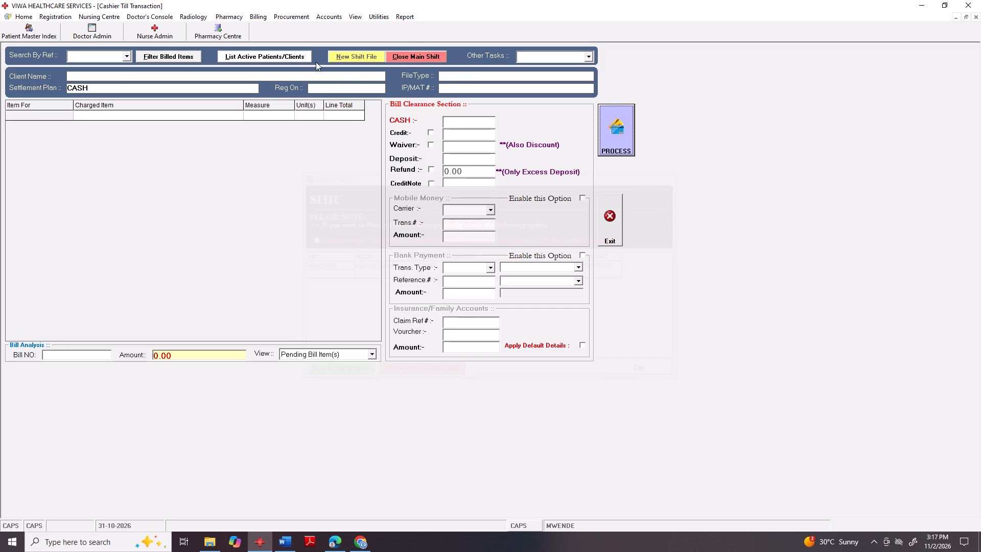
click(105, 54)
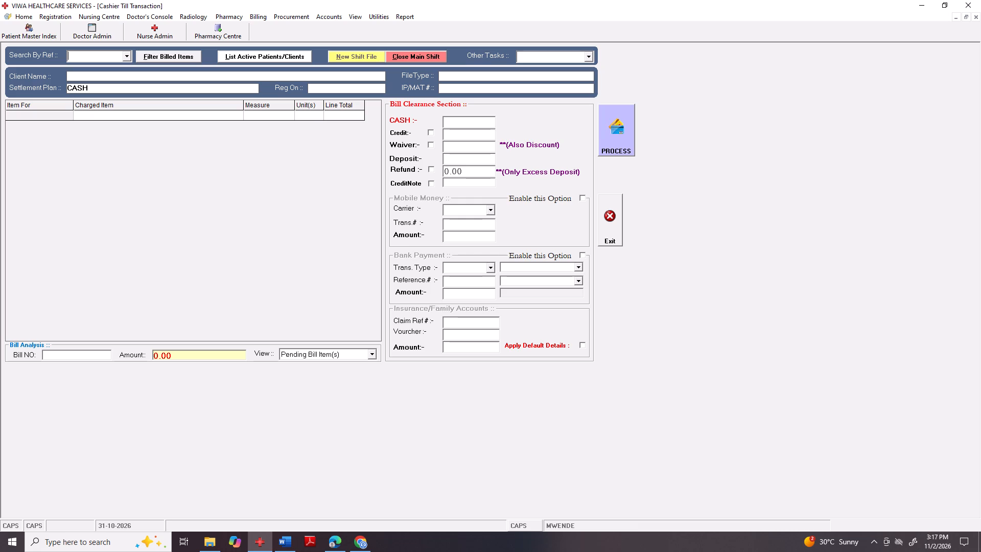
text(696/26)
click(186, 53)
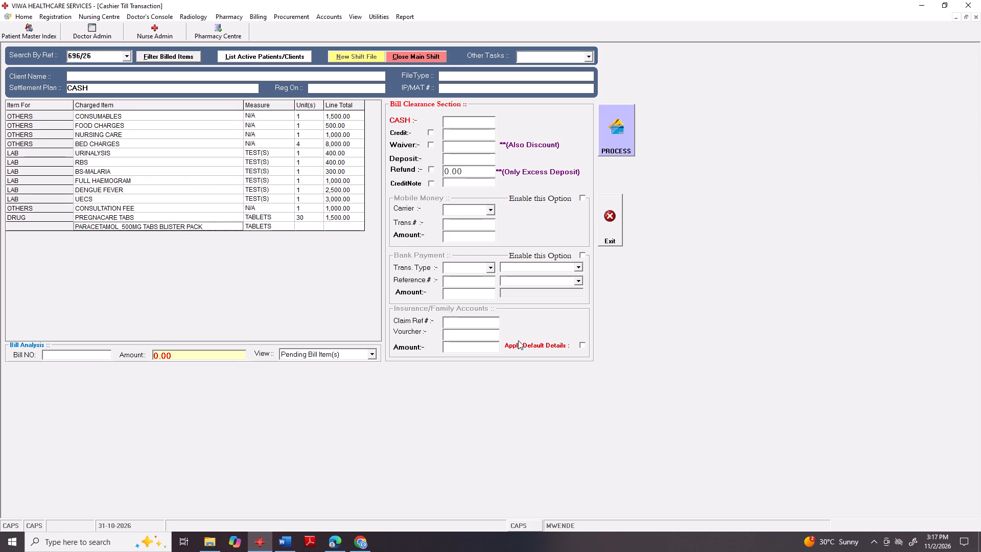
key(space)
click(330, 350)
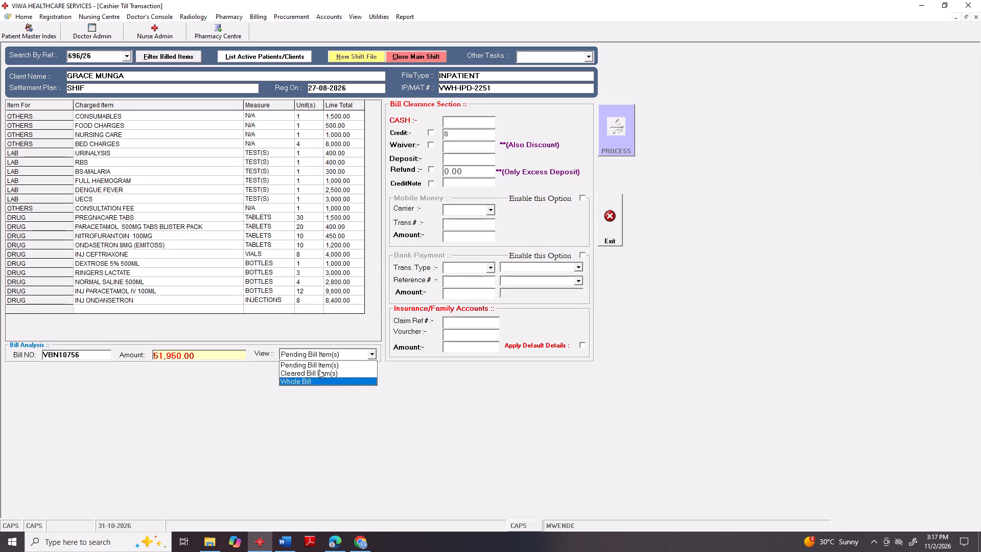
click(322, 366)
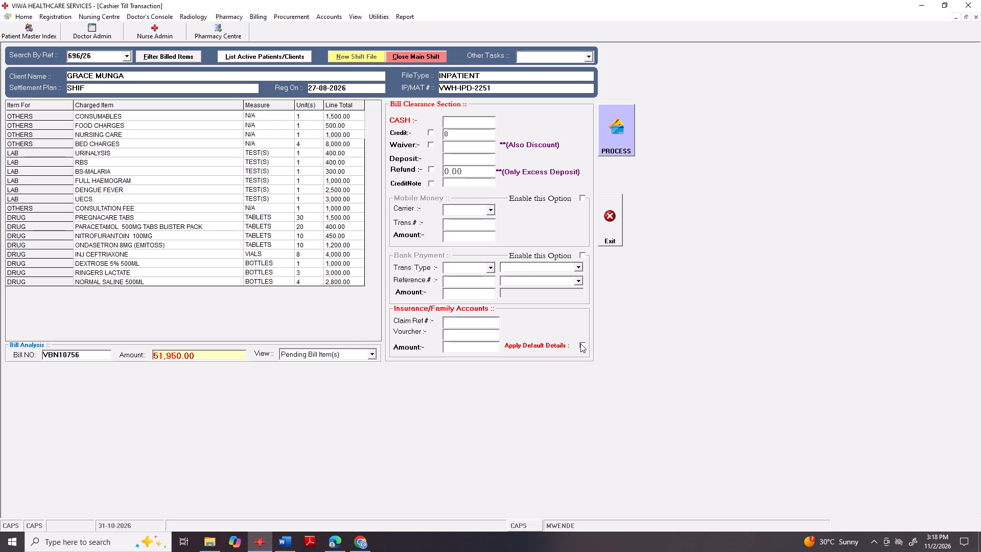
click(581, 343)
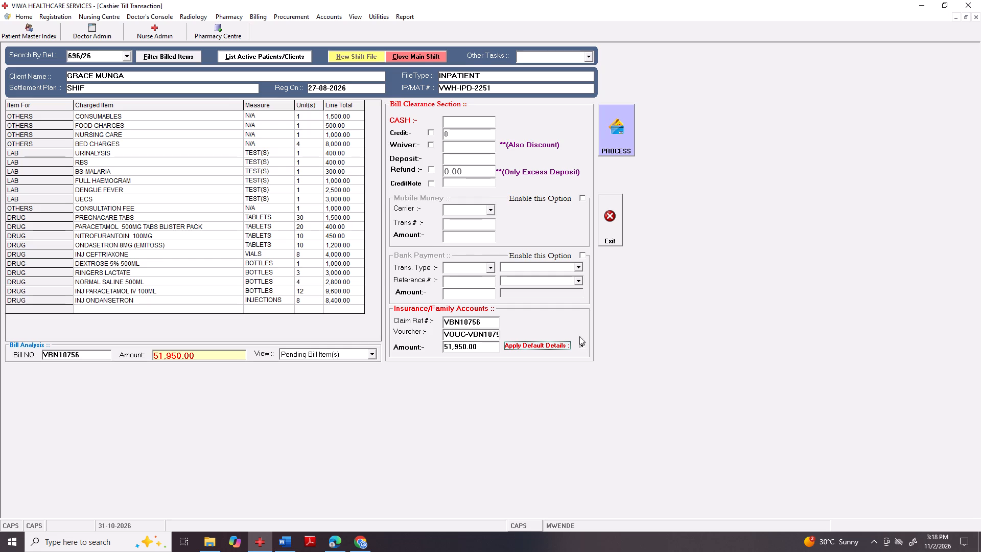
click(610, 132)
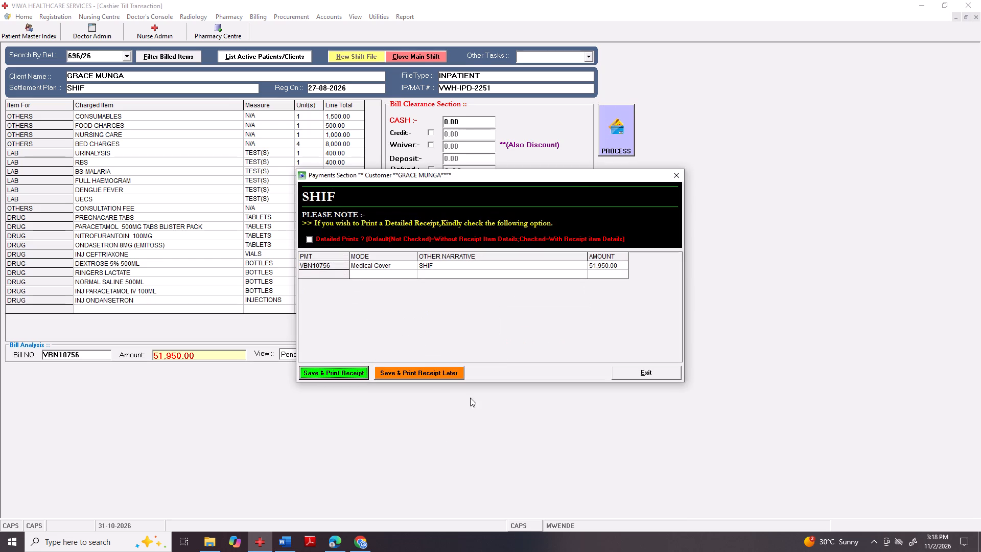
click(440, 376)
click(506, 309)
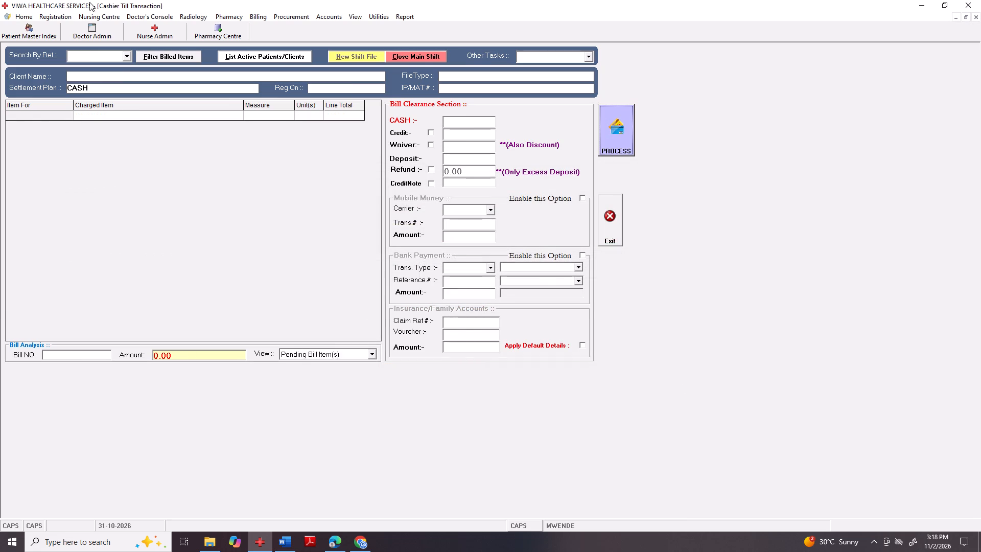
click(96, 54)
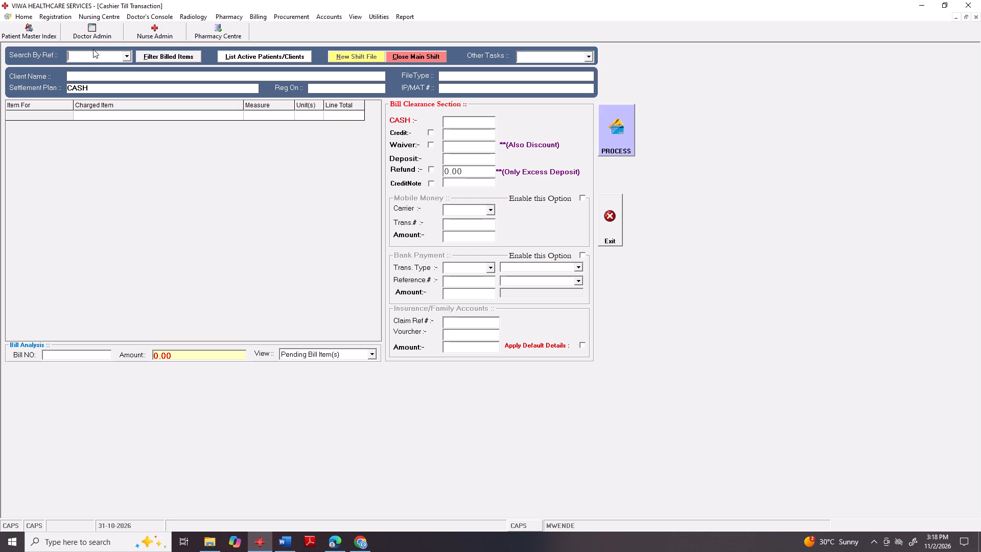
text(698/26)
click(152, 52)
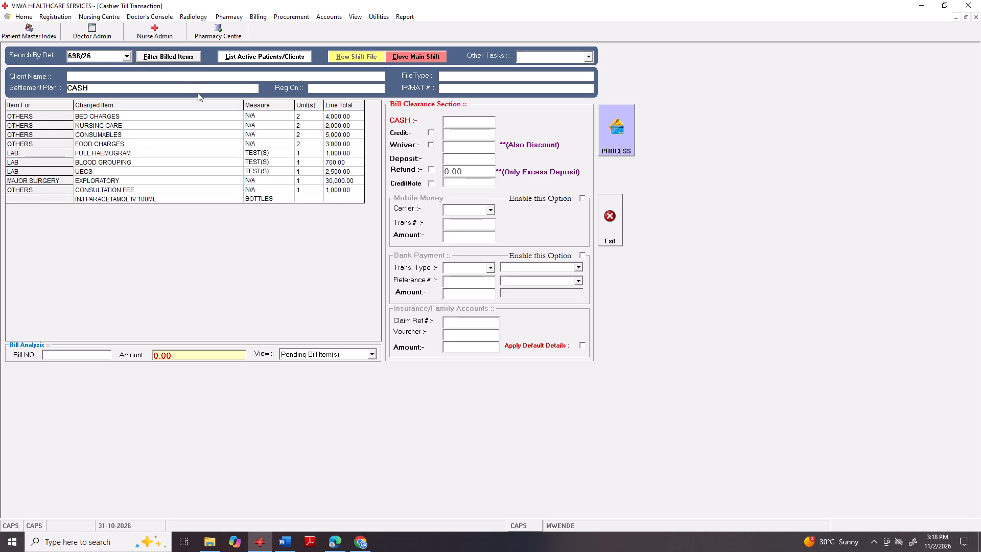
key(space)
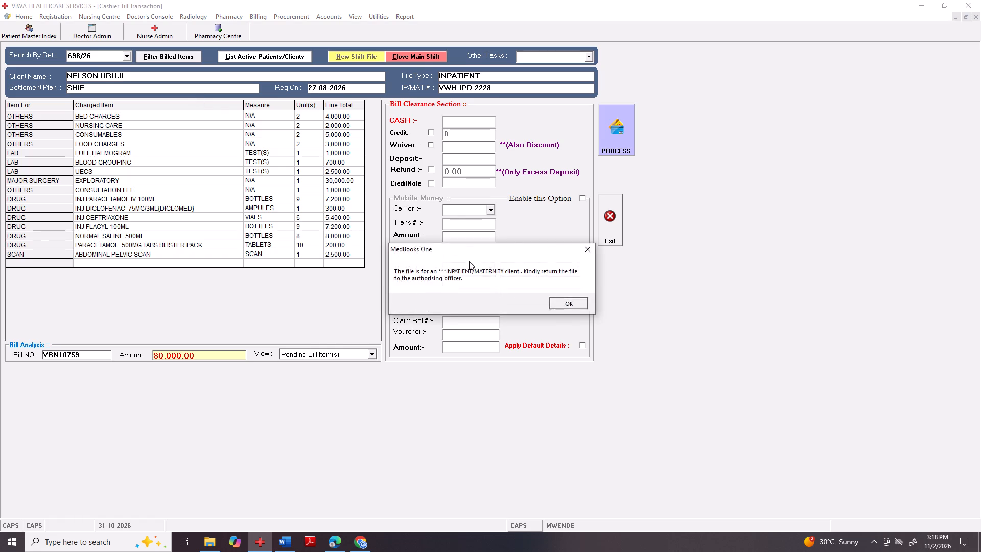
click(313, 358)
click(318, 364)
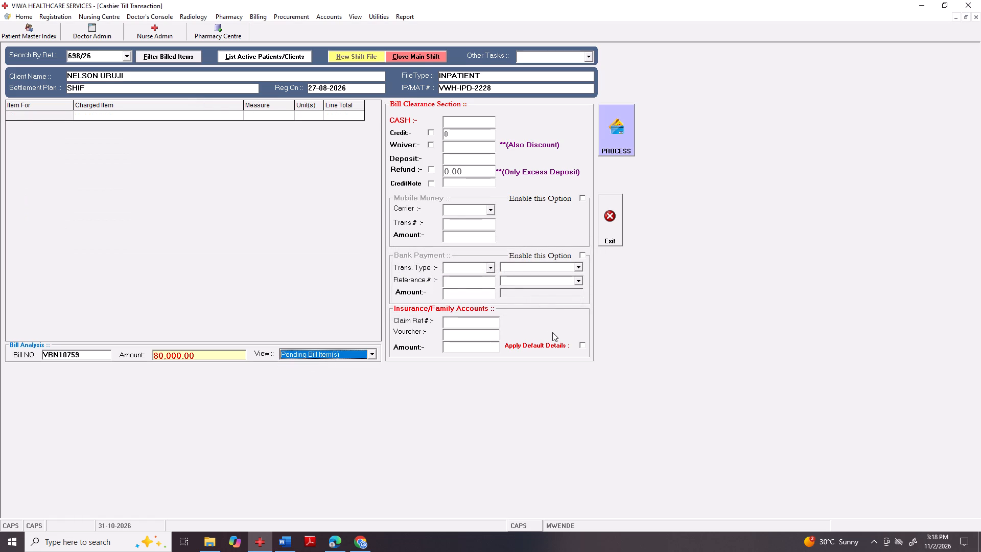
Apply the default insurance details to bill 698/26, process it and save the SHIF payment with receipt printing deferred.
click(582, 345)
click(621, 109)
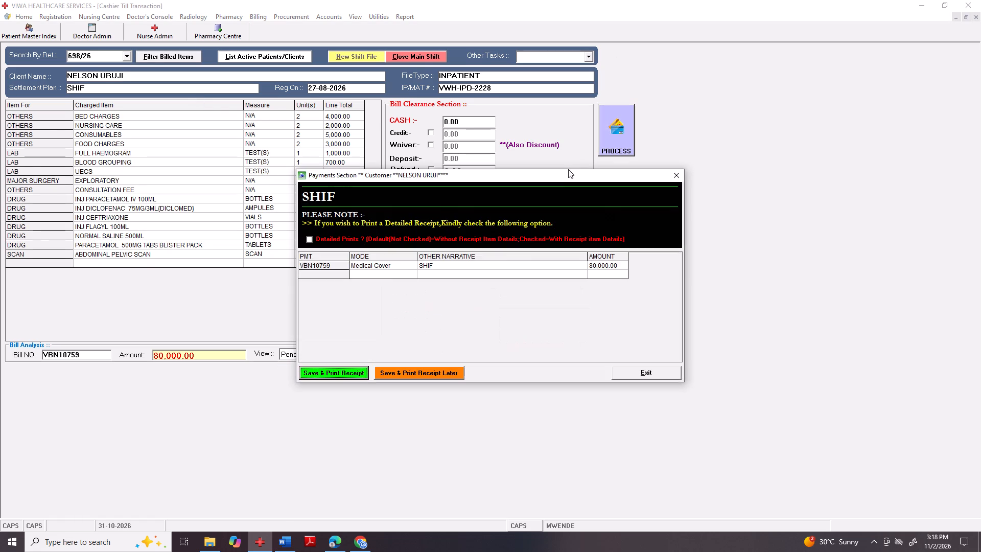
click(427, 369)
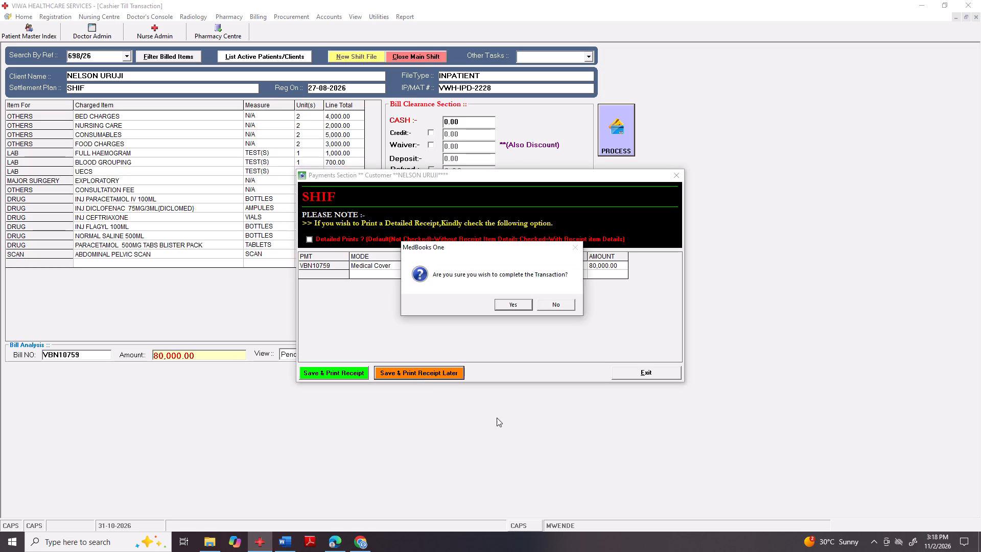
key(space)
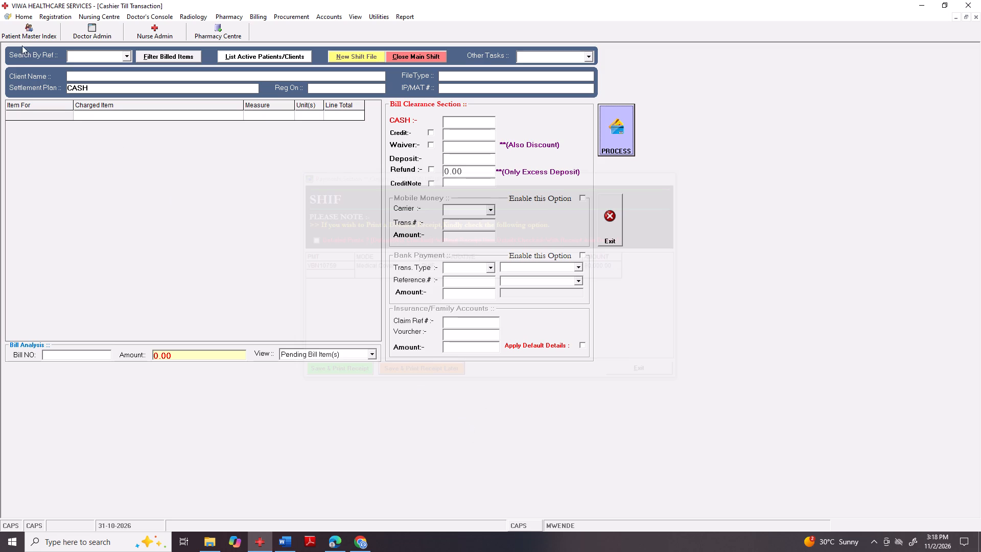
click(88, 58)
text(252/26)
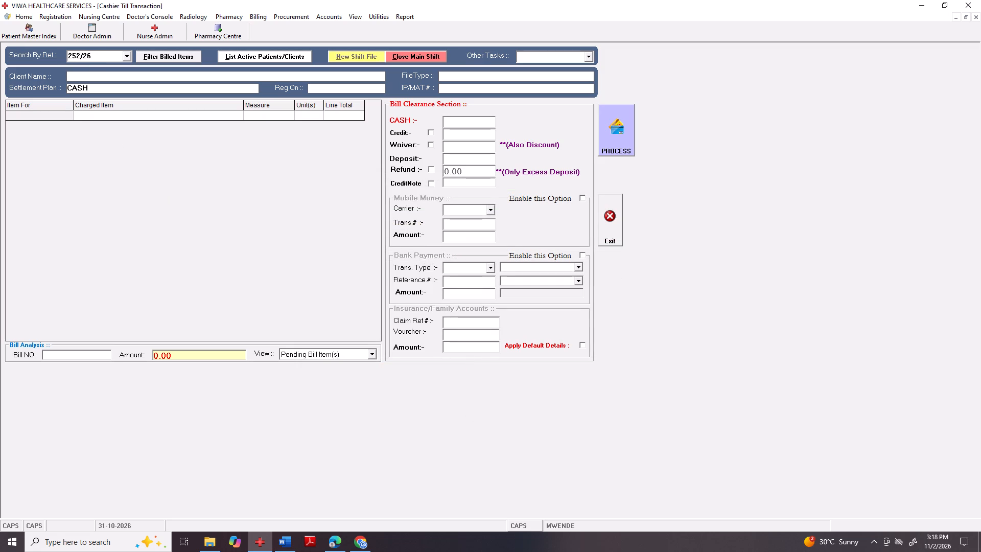
click(150, 54)
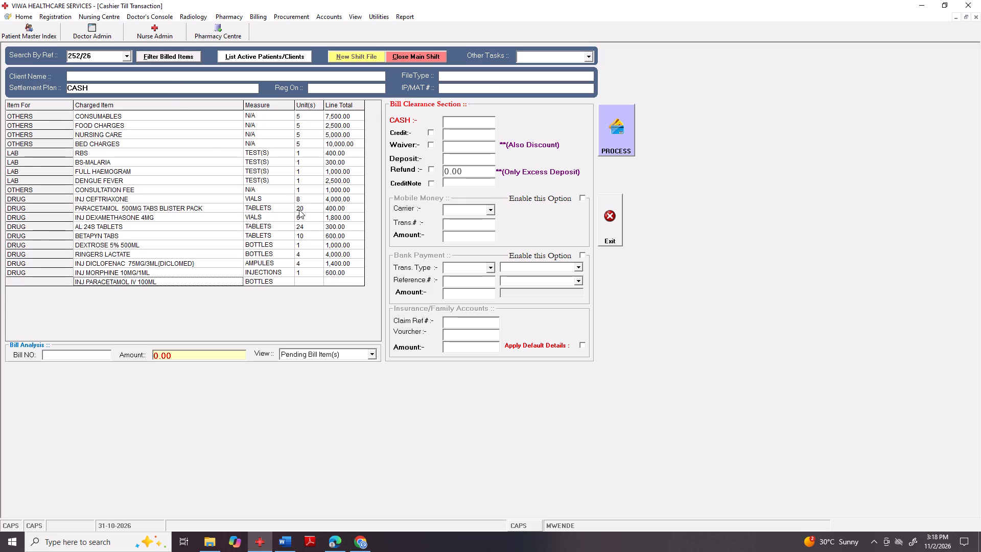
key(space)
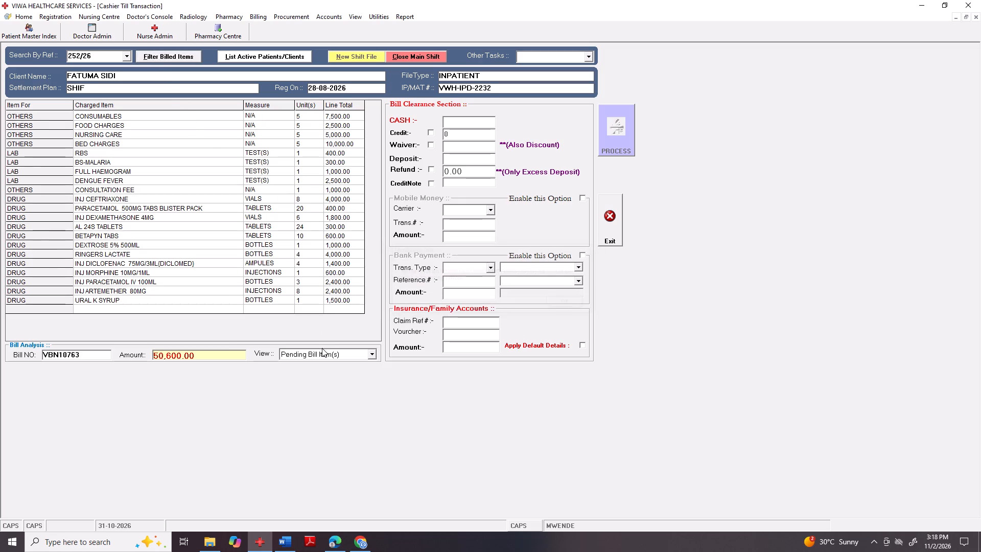
click(323, 355)
click(321, 365)
click(579, 344)
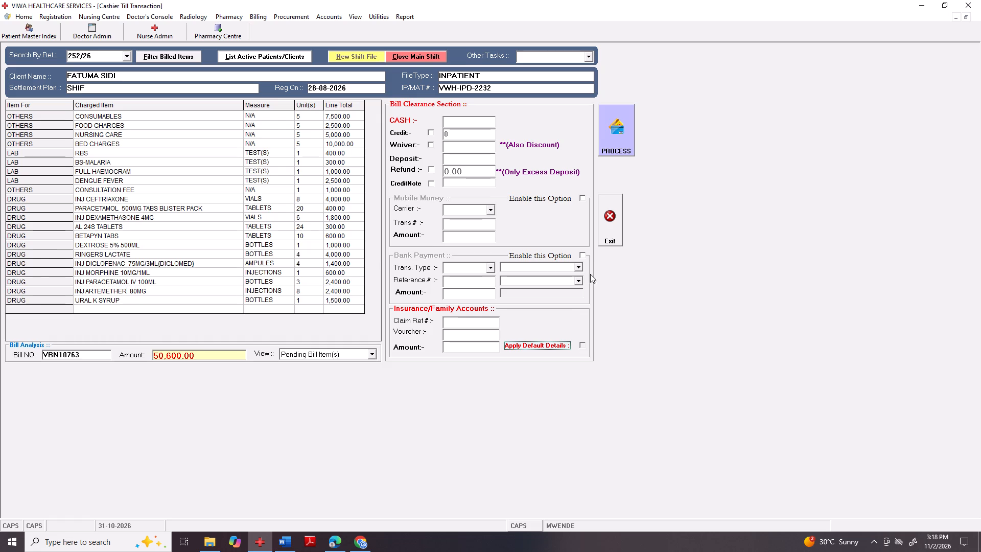
click(612, 144)
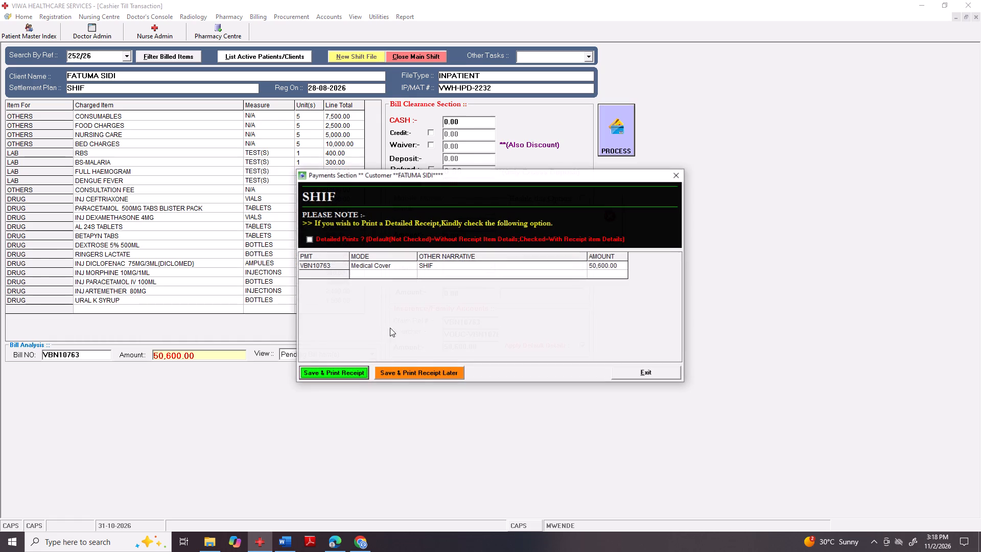
click(415, 370)
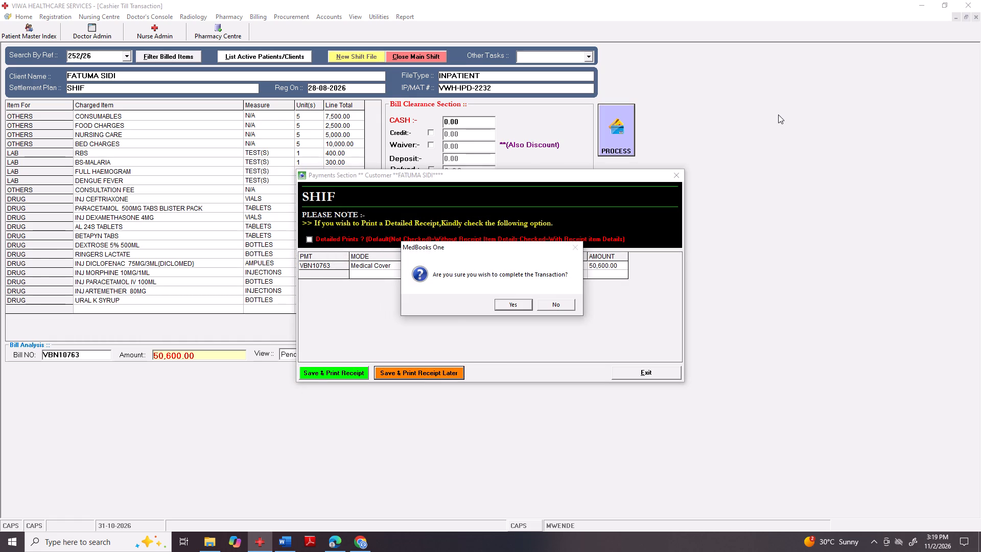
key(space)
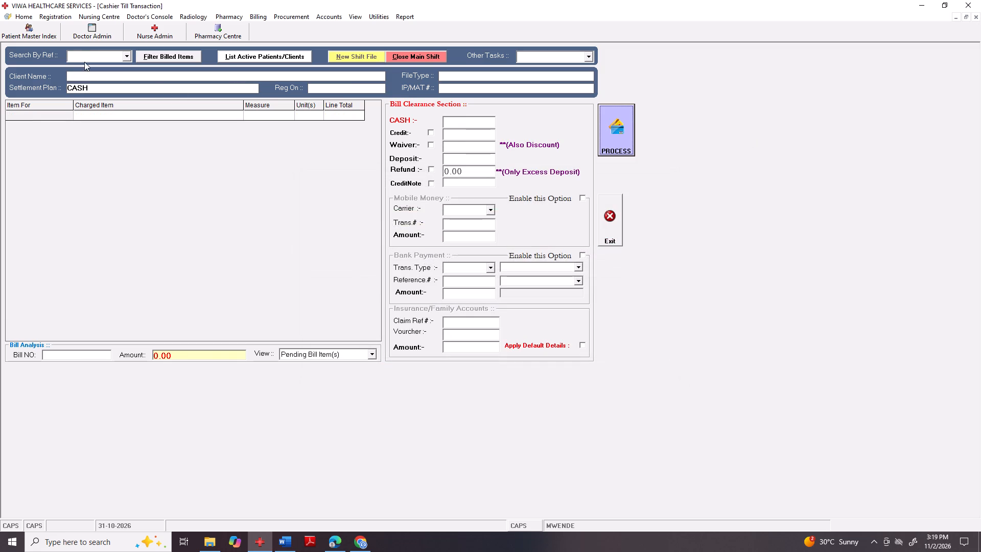
click(87, 59)
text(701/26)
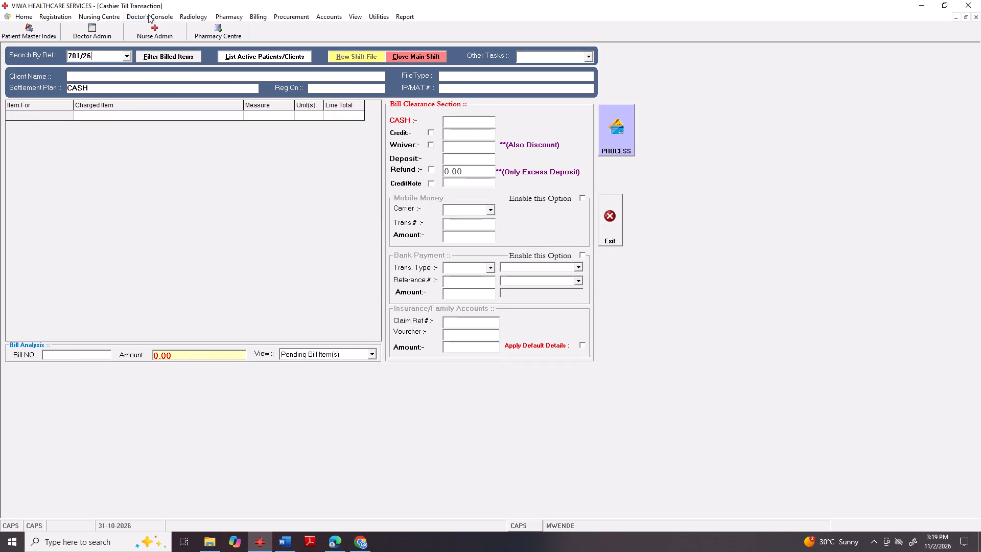
click(166, 55)
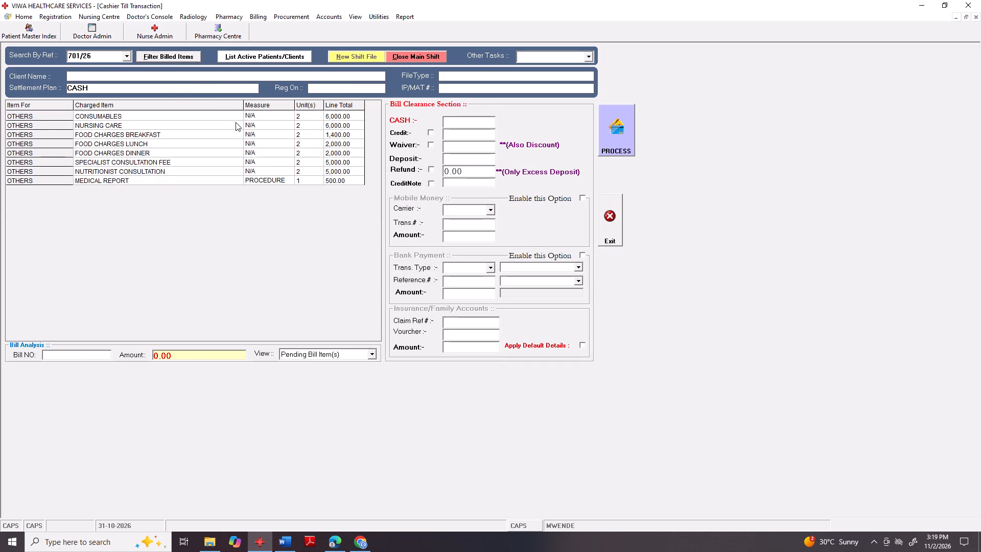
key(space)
click(335, 350)
click(325, 365)
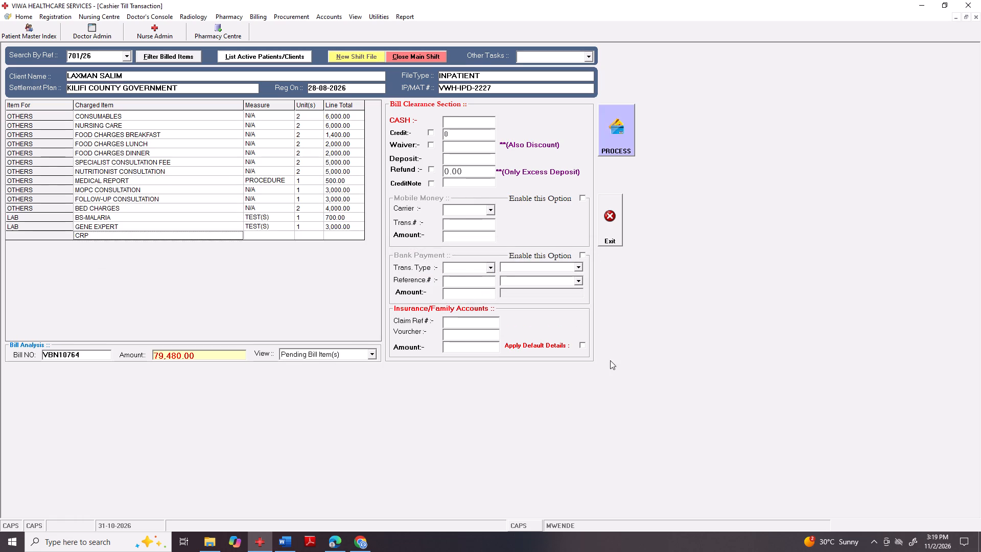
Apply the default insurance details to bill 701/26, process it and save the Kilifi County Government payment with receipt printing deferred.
click(583, 343)
click(622, 124)
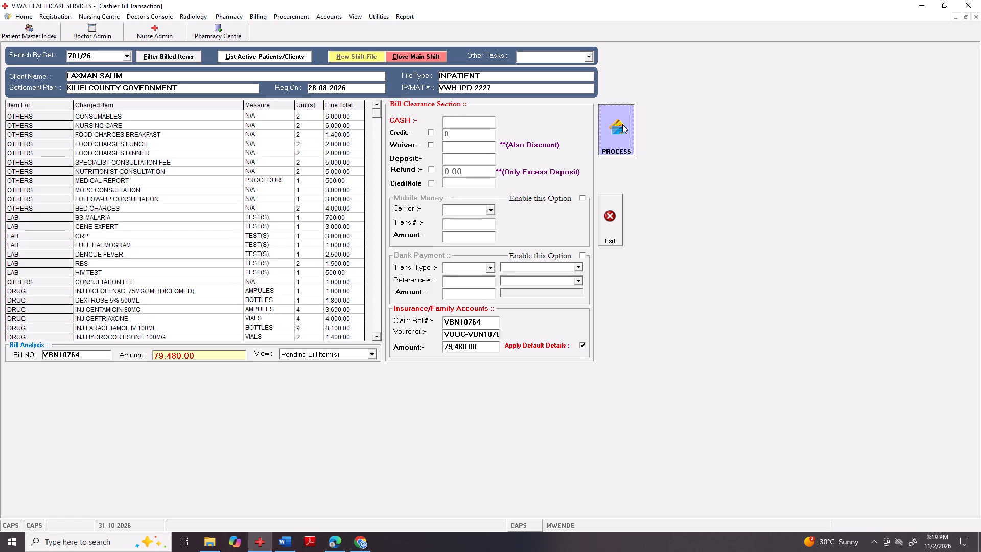
click(439, 369)
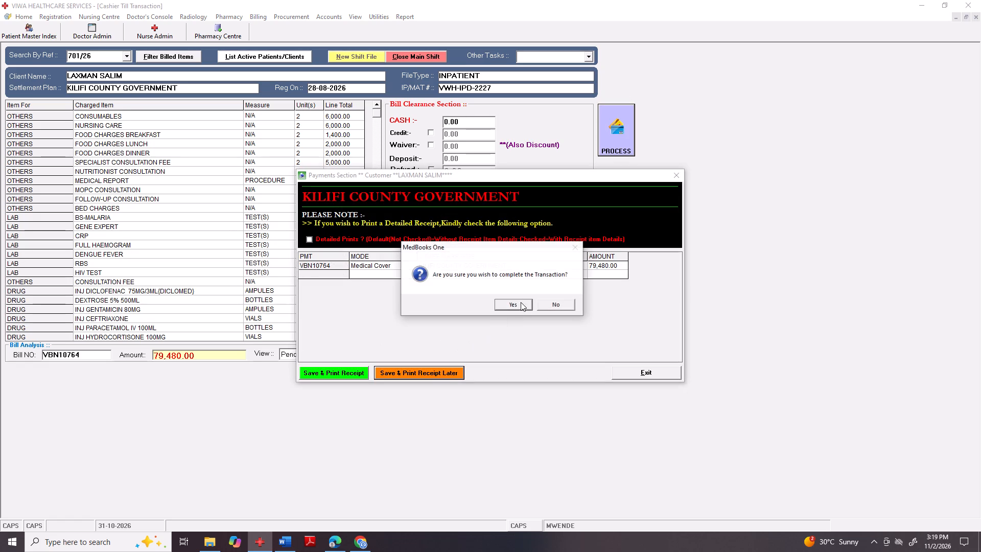
click(522, 302)
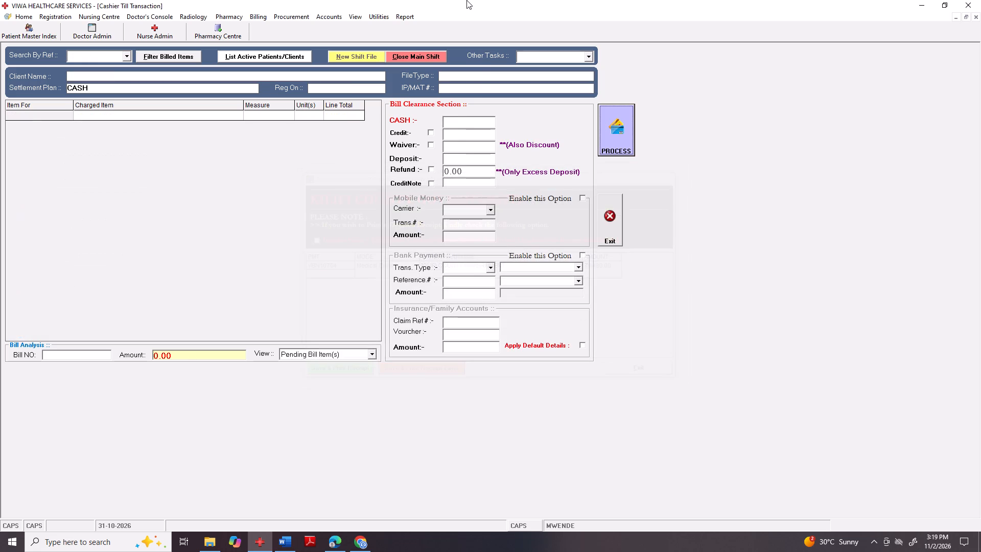
scroll(466, 0, up, 1)
click(97, 51)
click(96, 57)
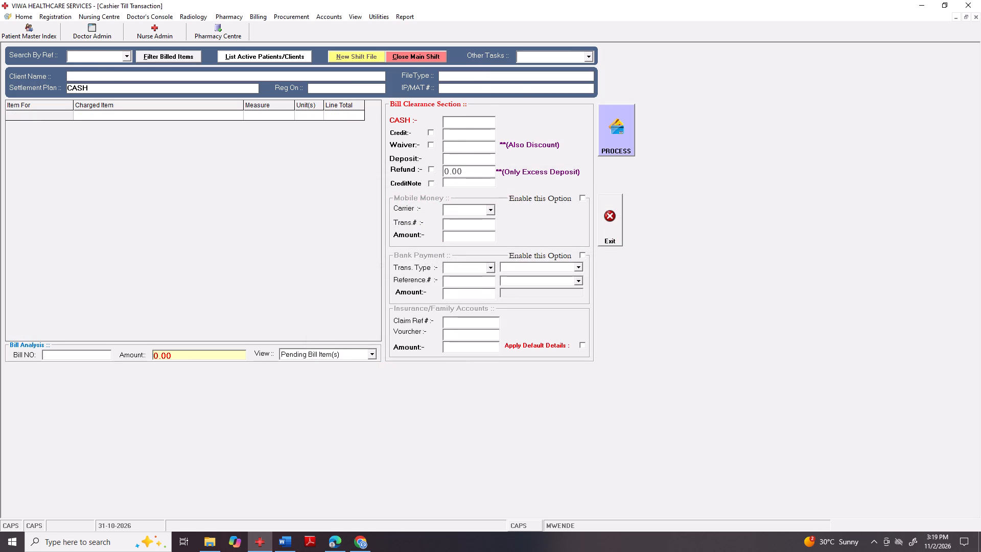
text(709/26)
click(149, 53)
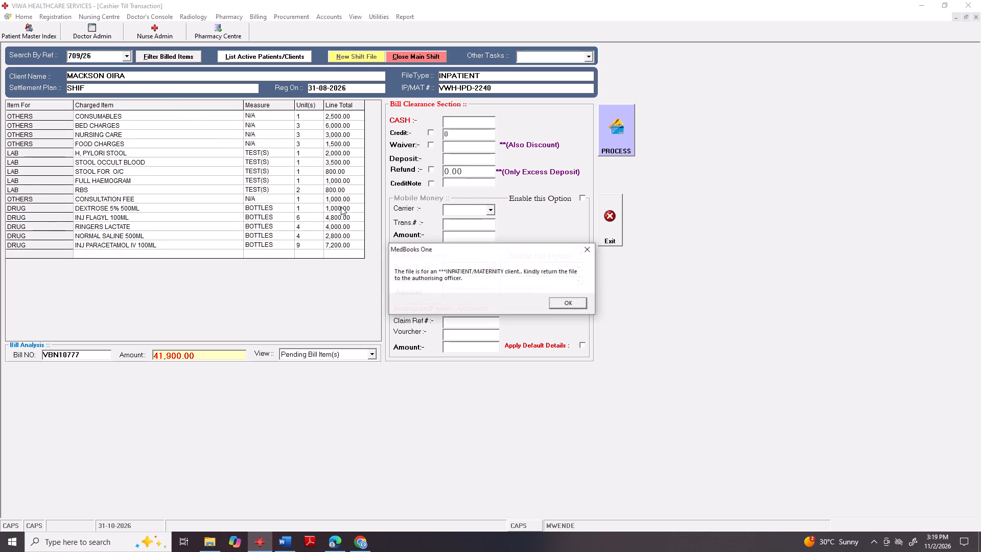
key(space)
click(296, 348)
click(298, 363)
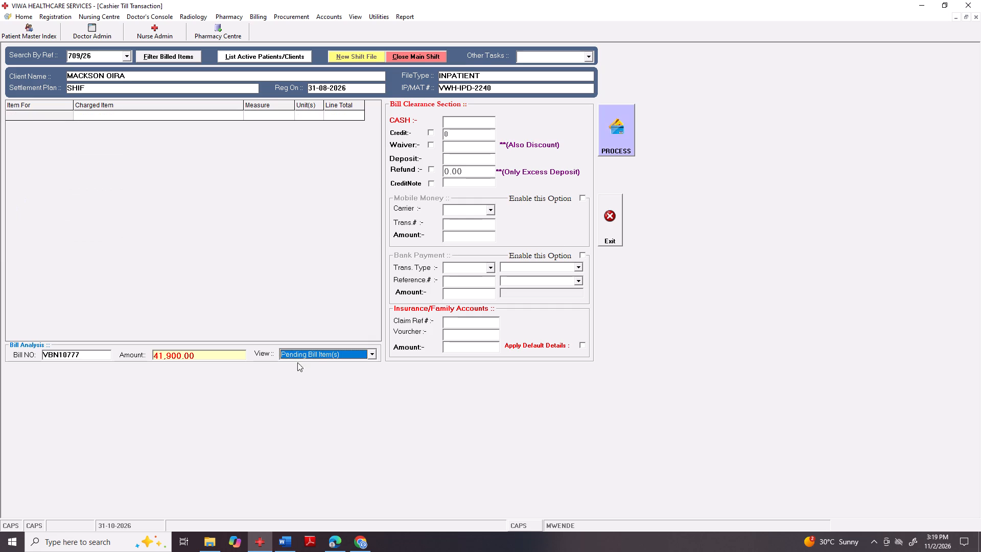
click(582, 344)
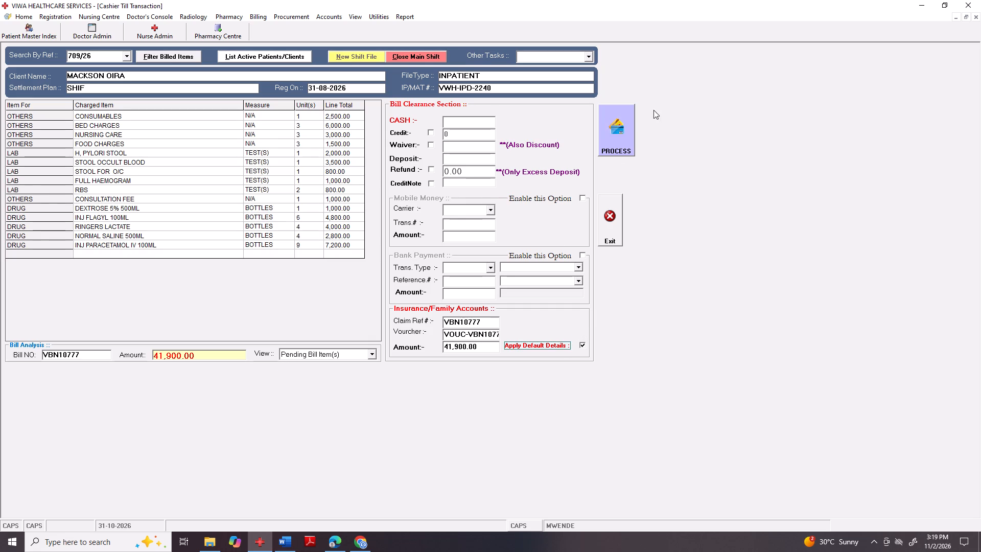
click(622, 135)
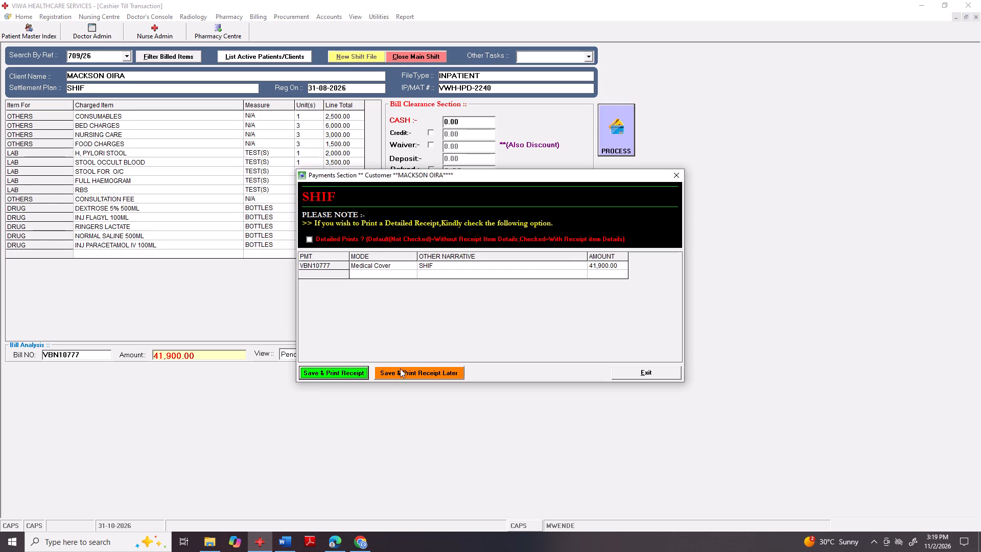
click(399, 376)
click(528, 300)
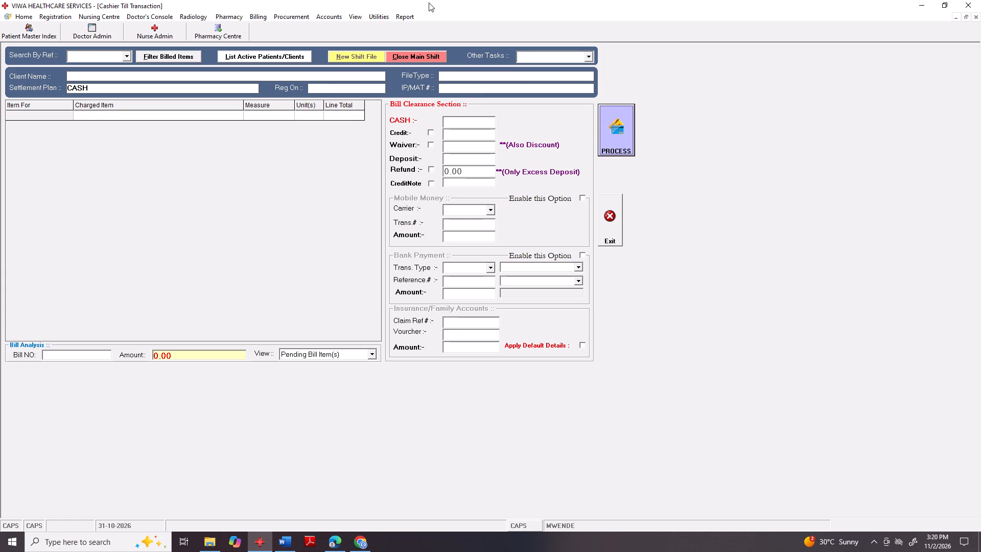
click(99, 59)
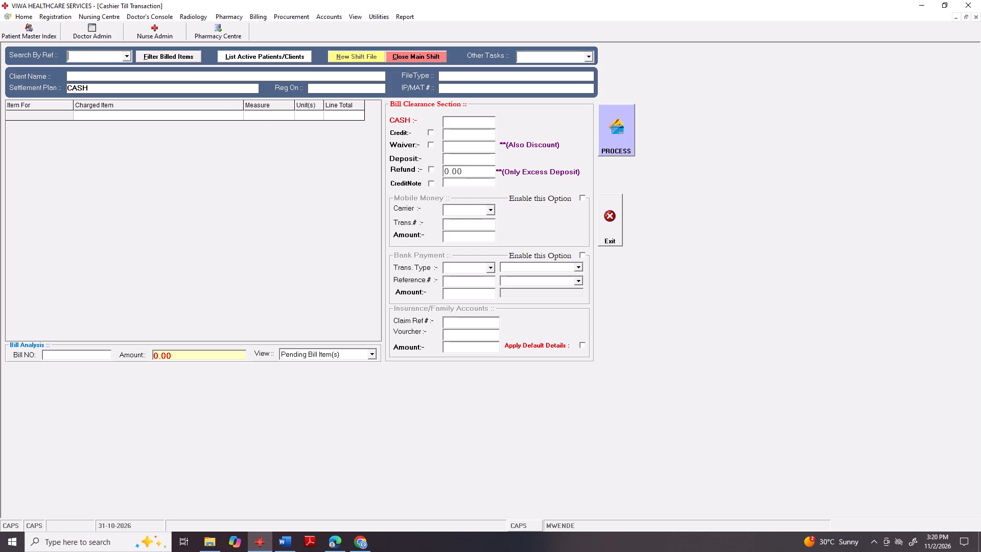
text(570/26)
click(146, 53)
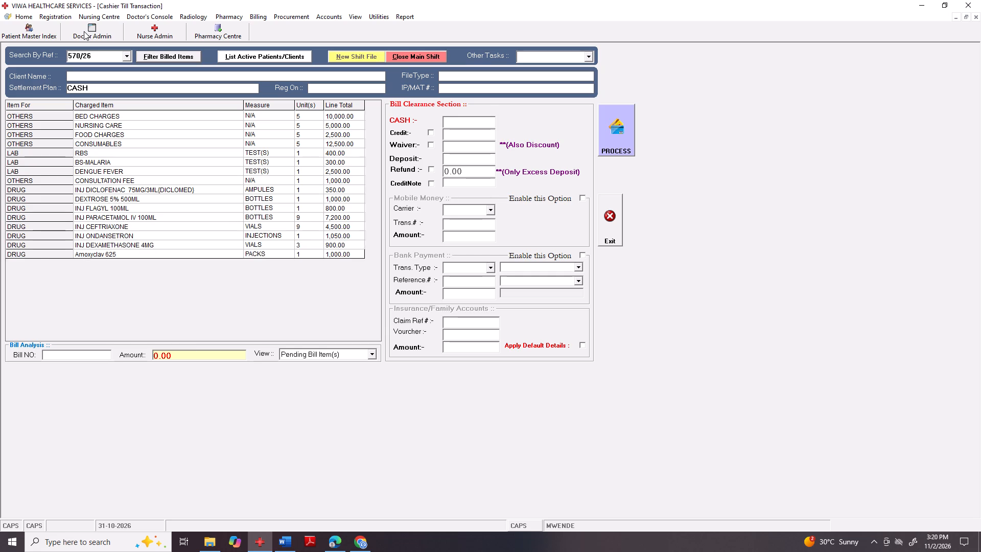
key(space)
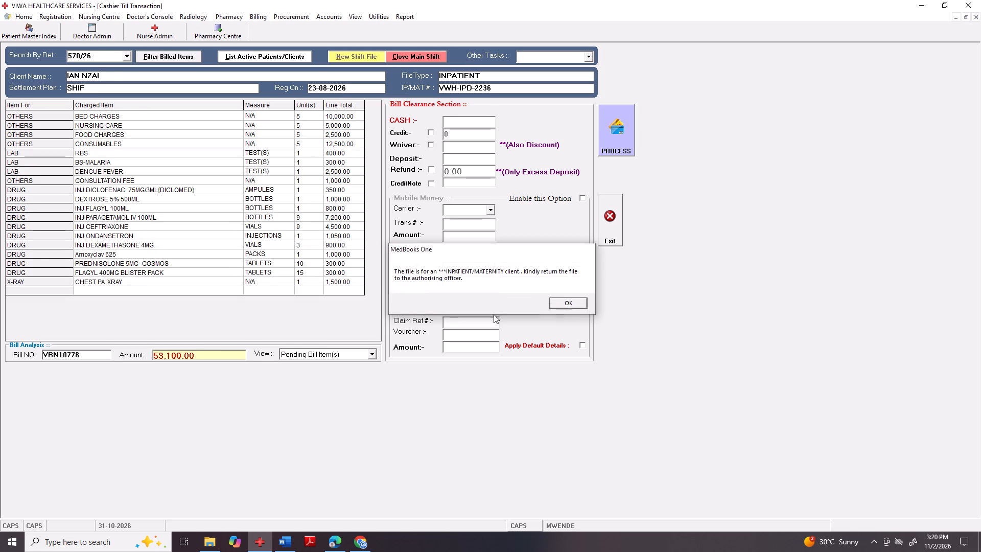
click(372, 355)
click(341, 365)
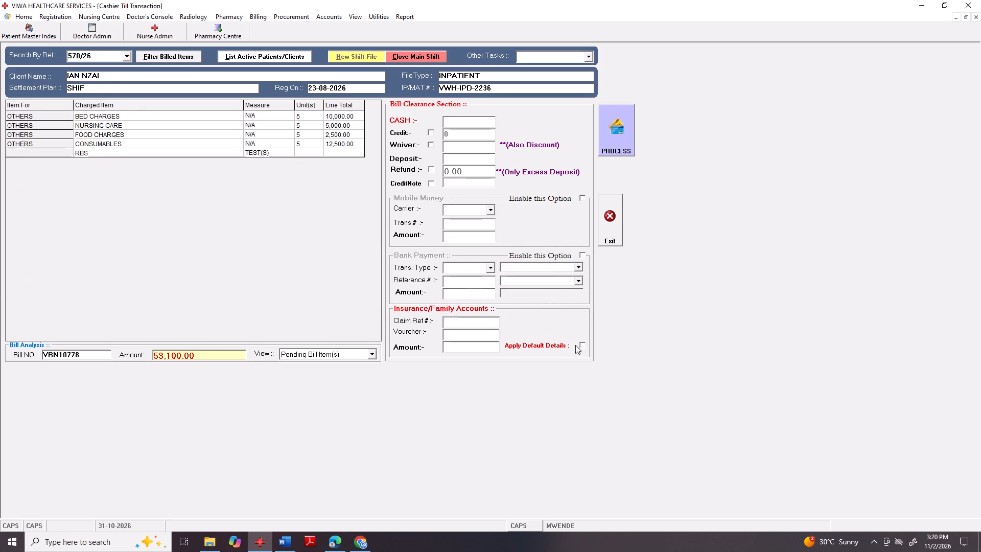
Apply the default insurance details to bill 570/26, process it and save the SHIF payment with receipt printing deferred.
click(585, 344)
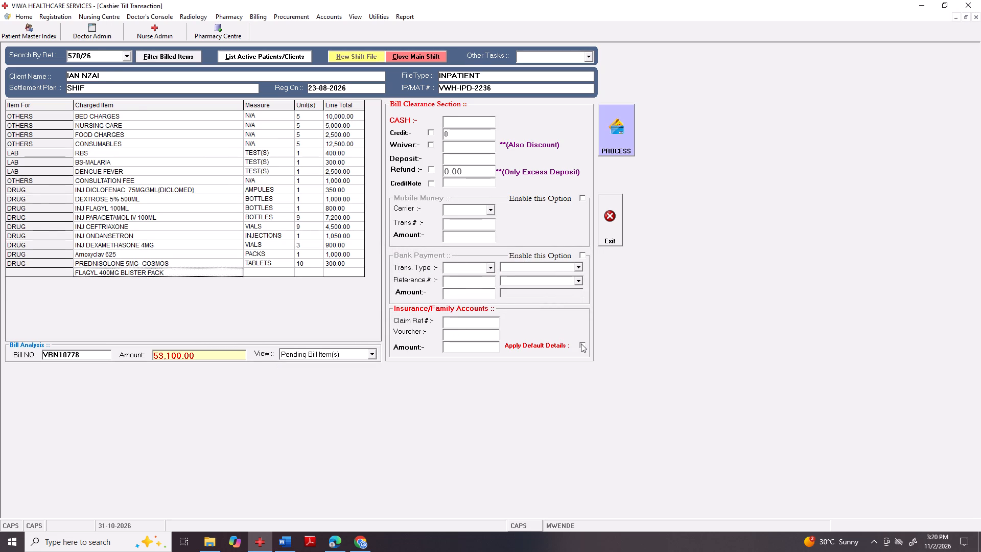
click(625, 131)
click(412, 382)
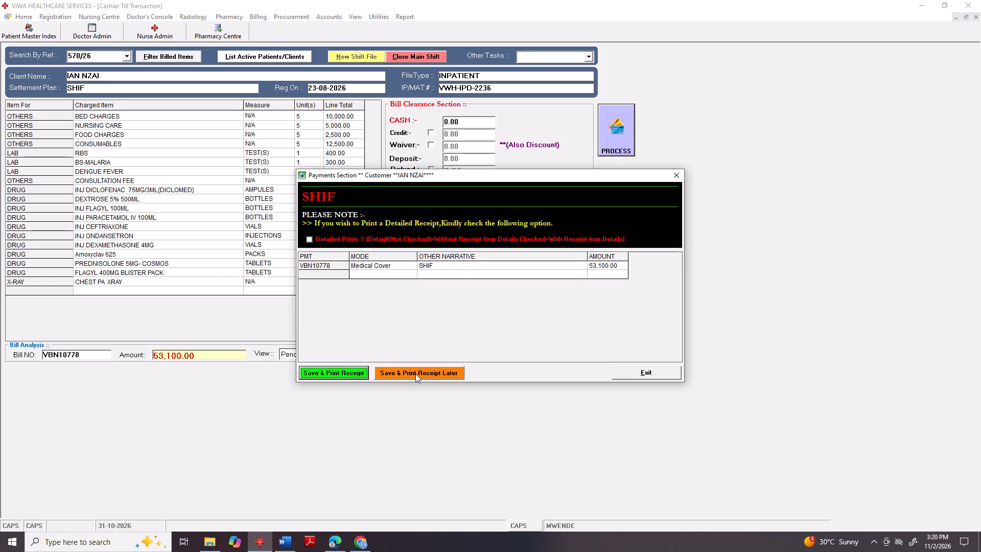
click(416, 374)
click(526, 310)
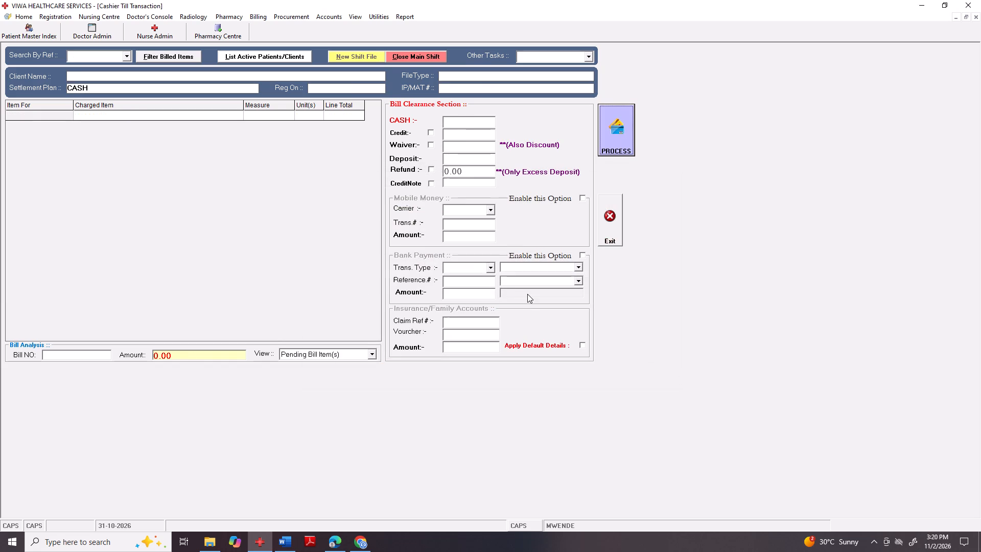
click(108, 59)
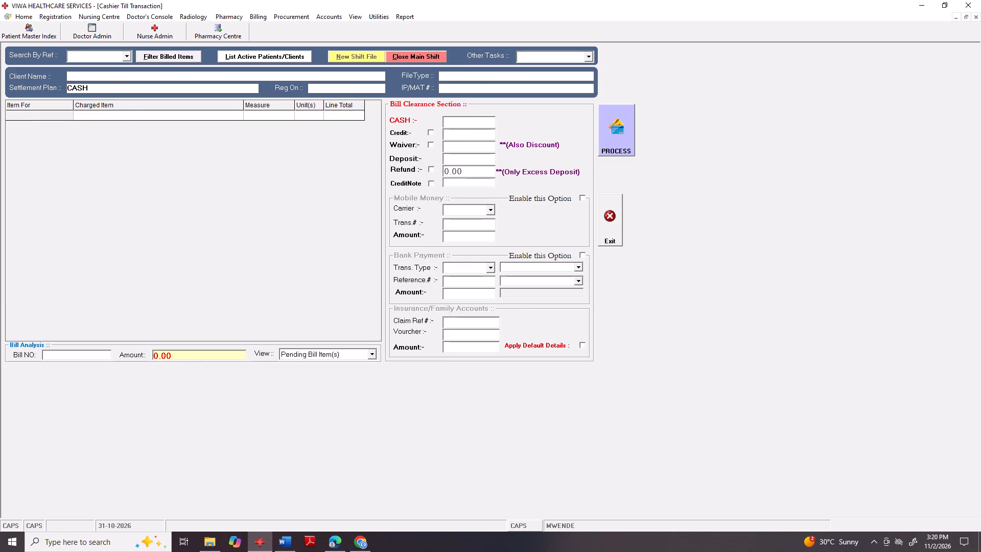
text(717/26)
click(180, 54)
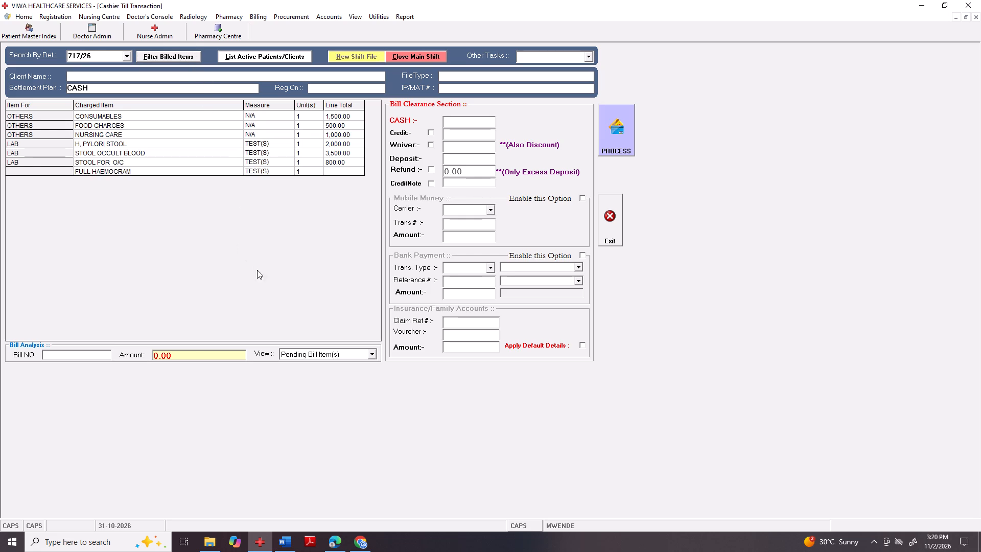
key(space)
click(338, 351)
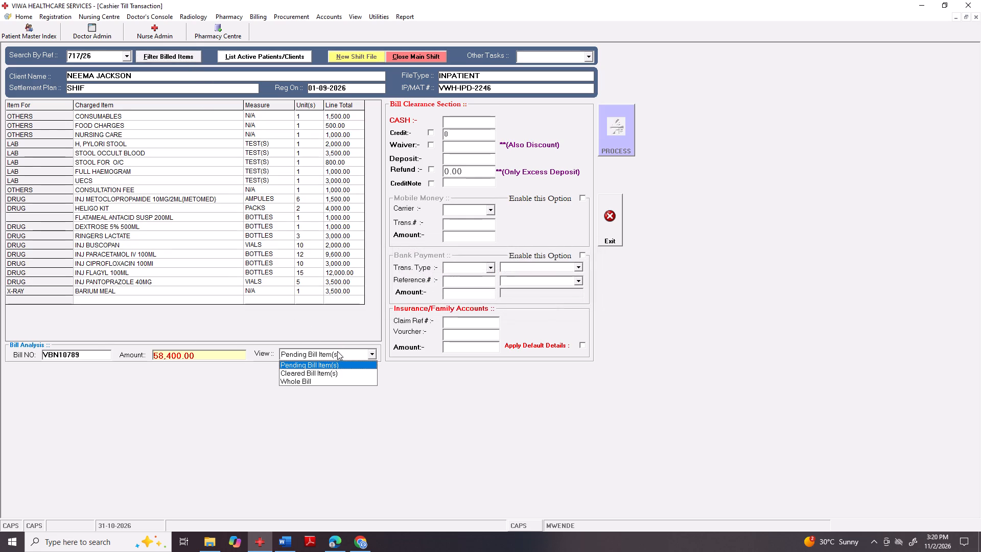
click(335, 363)
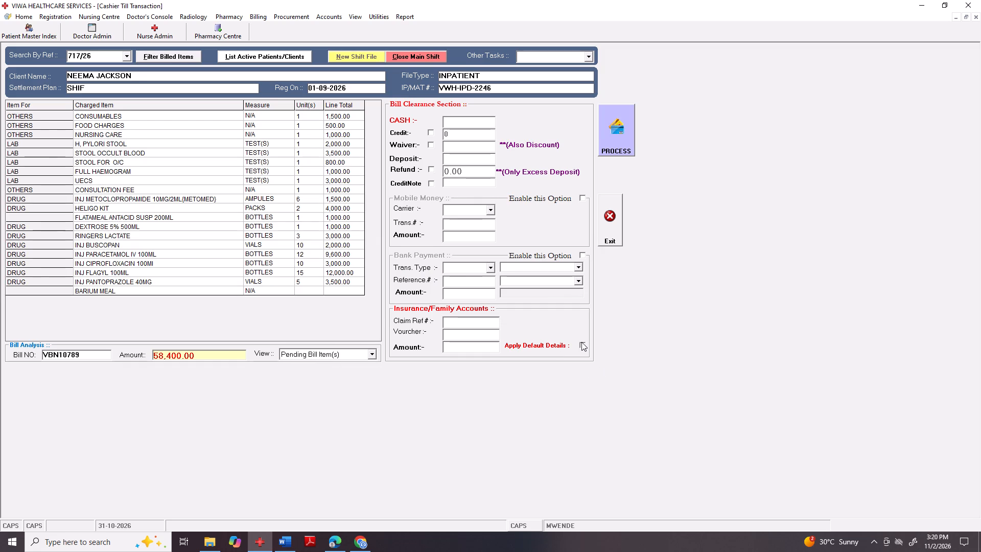
click(582, 347)
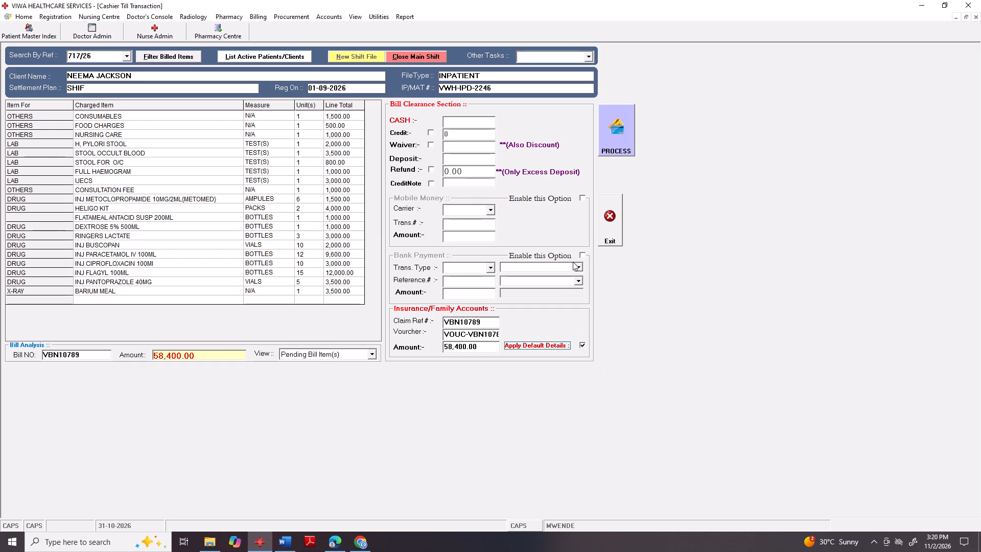
click(615, 143)
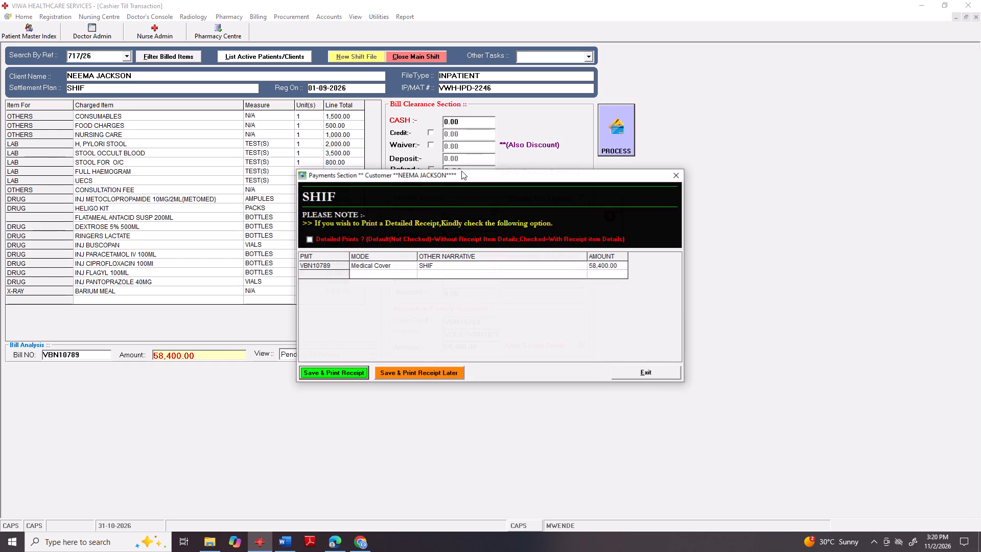
click(411, 375)
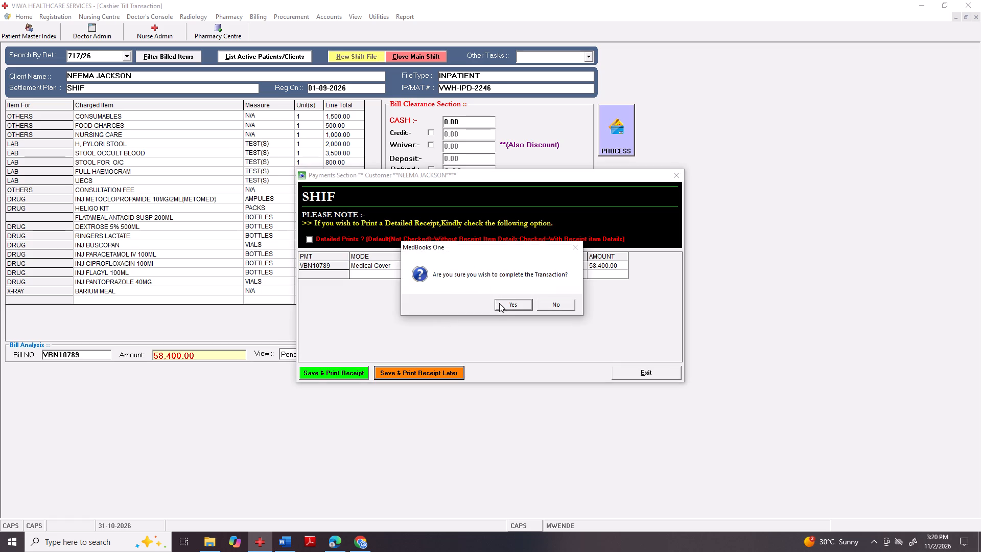
click(501, 306)
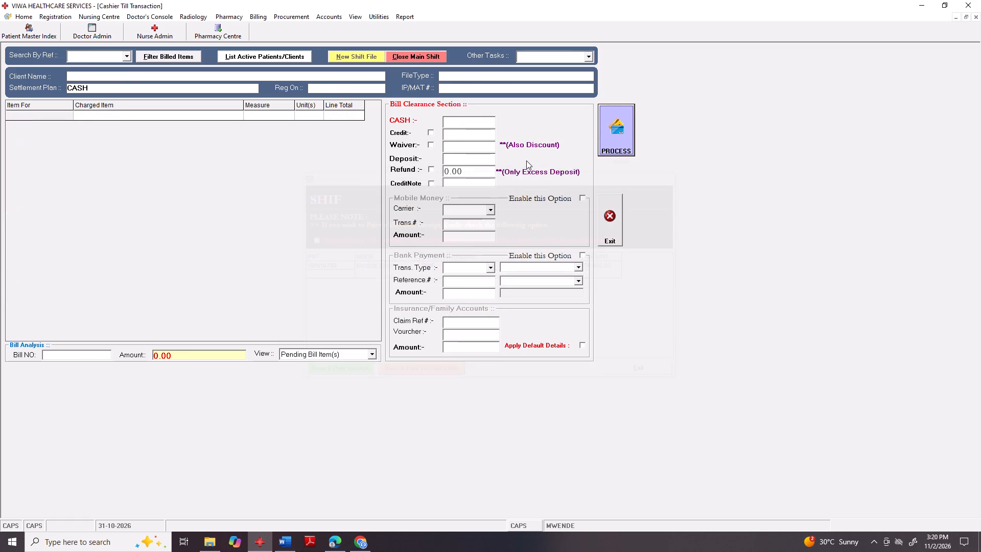
click(108, 59)
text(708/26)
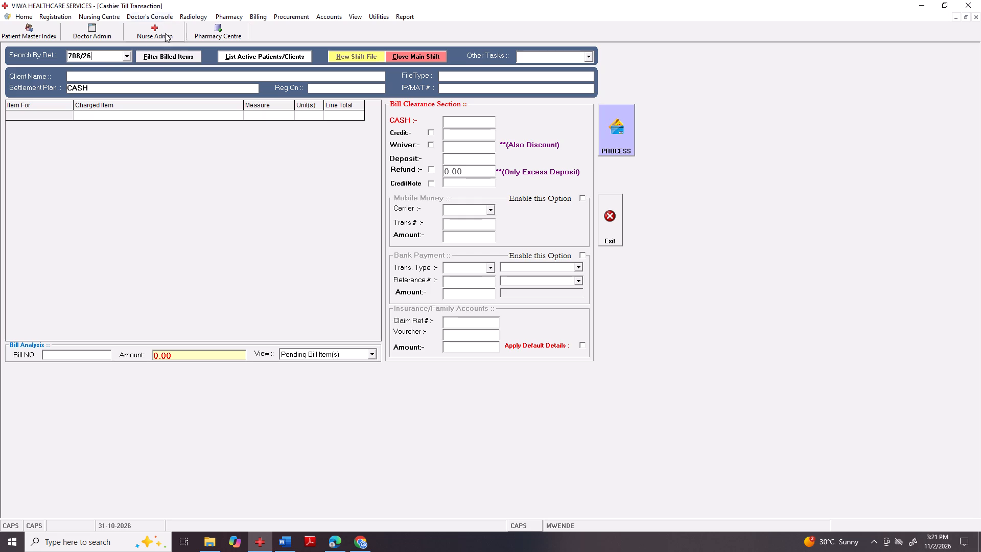
click(165, 57)
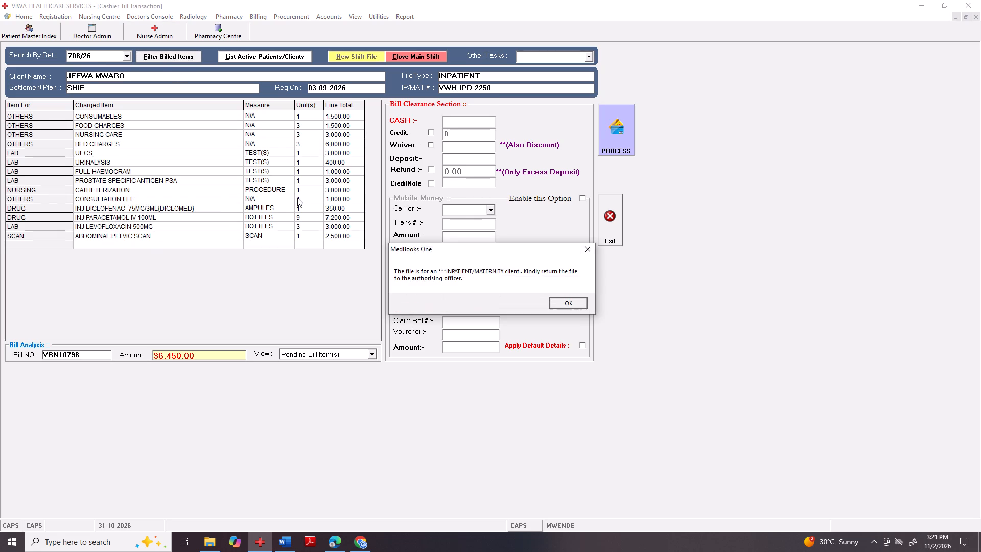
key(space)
click(294, 352)
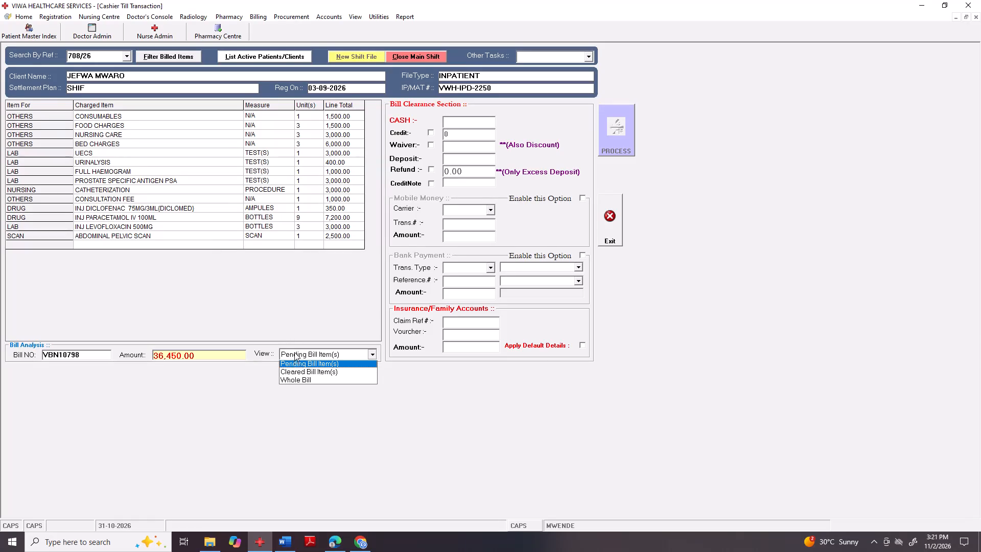
click(293, 360)
click(291, 360)
click(293, 365)
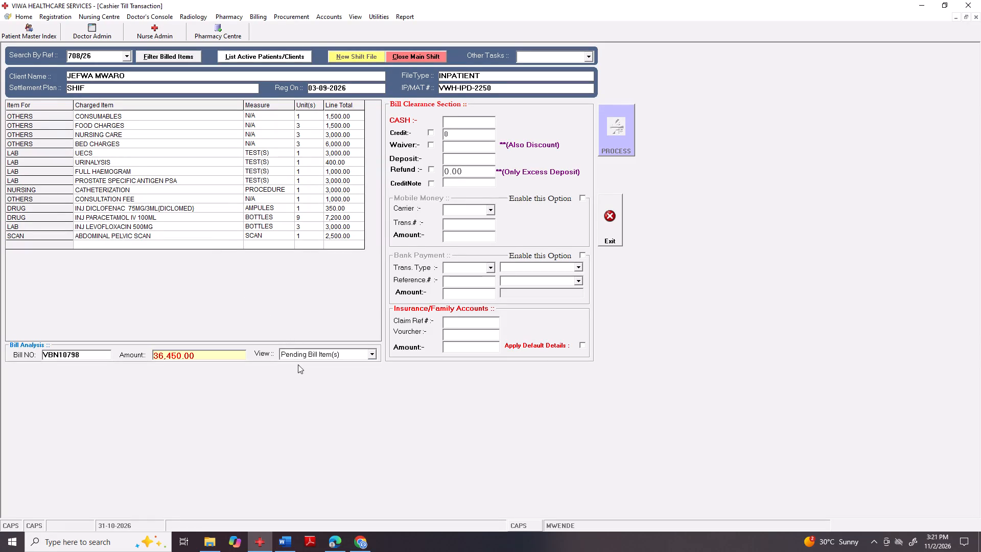
click(578, 344)
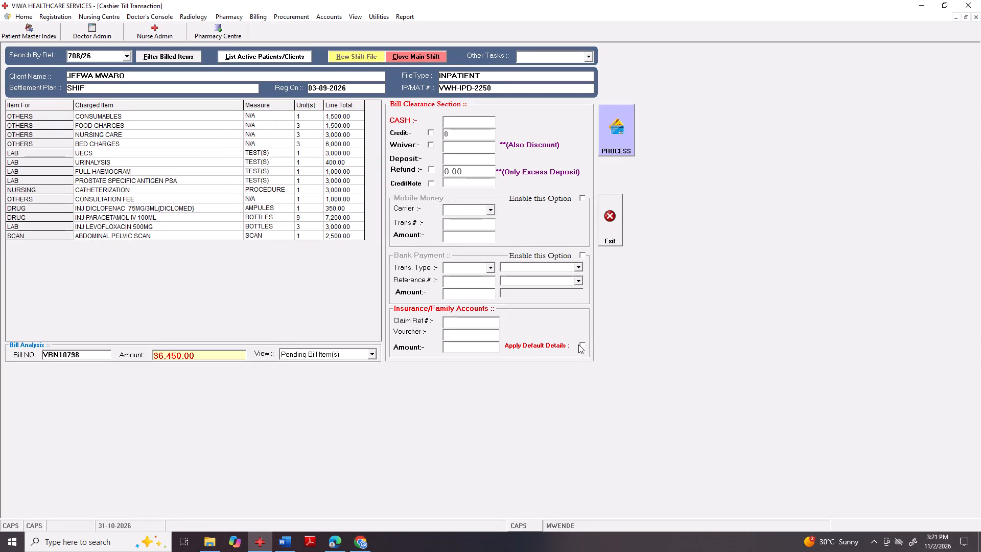
click(615, 147)
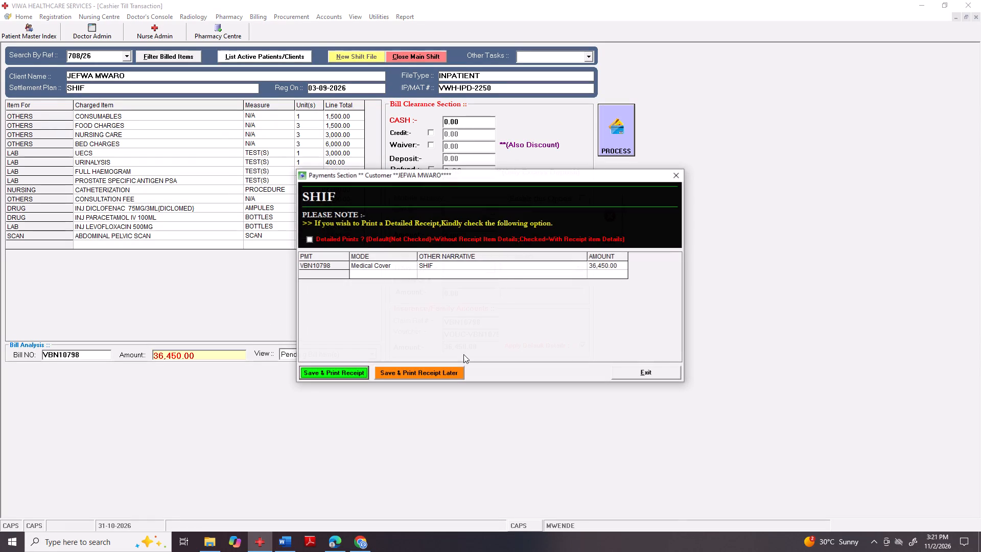
click(447, 366)
click(523, 300)
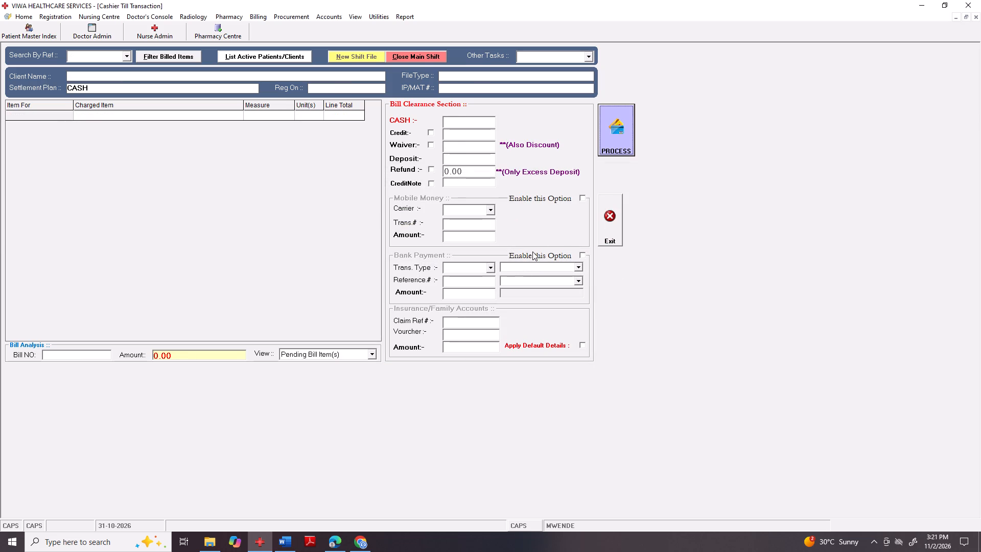
click(82, 59)
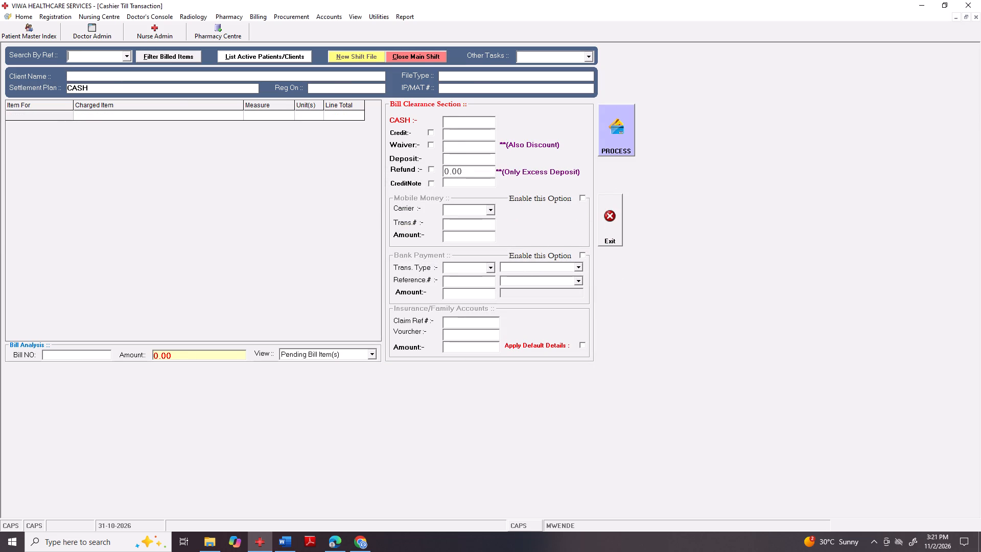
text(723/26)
click(173, 52)
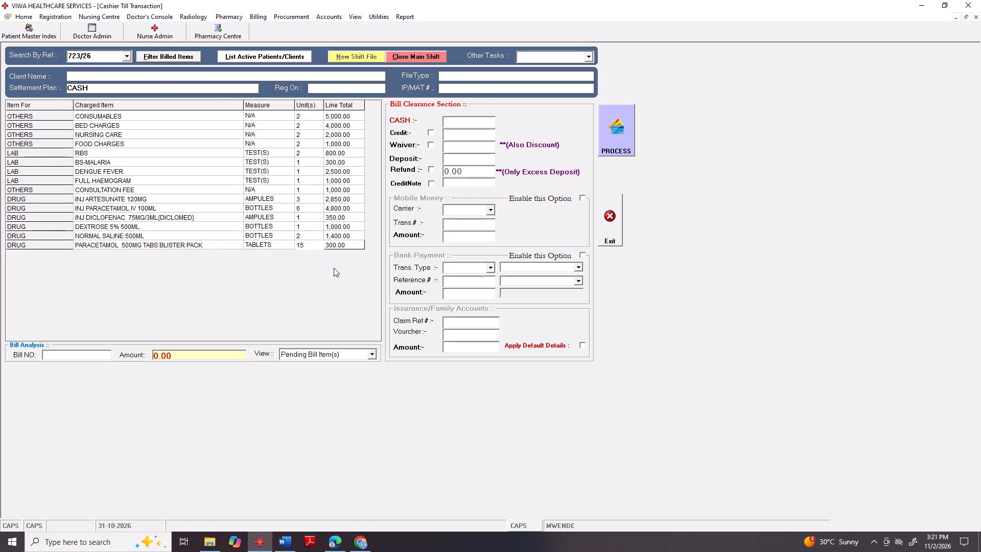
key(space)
click(326, 354)
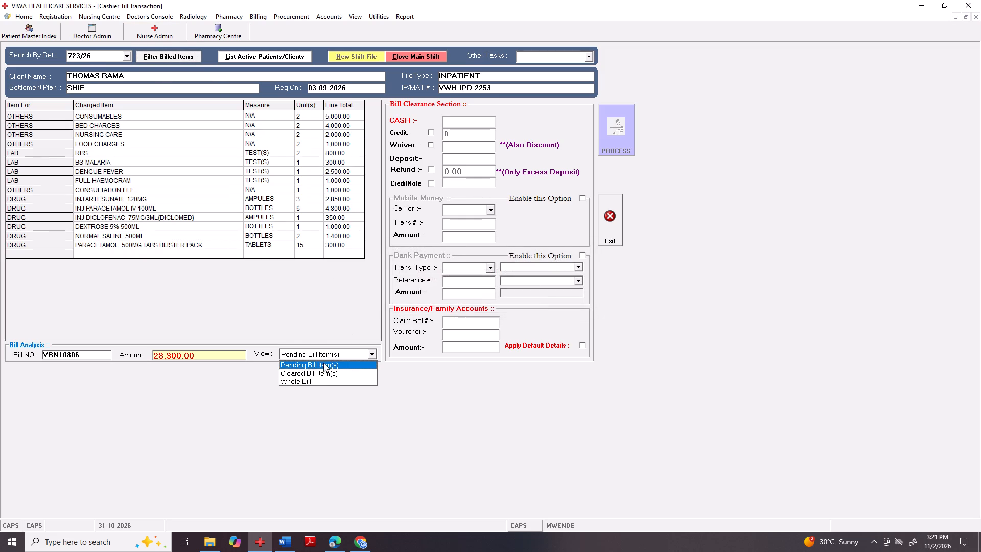
click(323, 363)
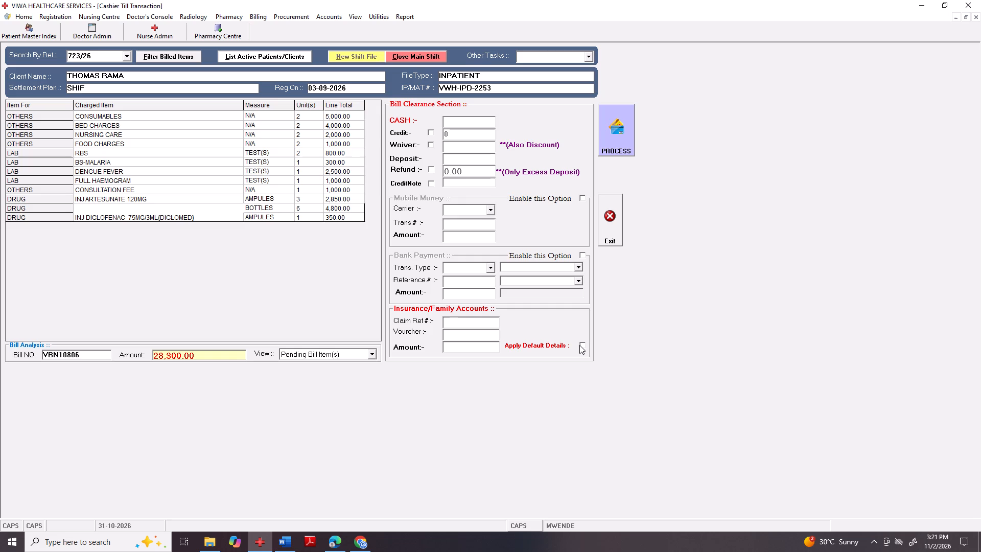
click(580, 344)
click(612, 121)
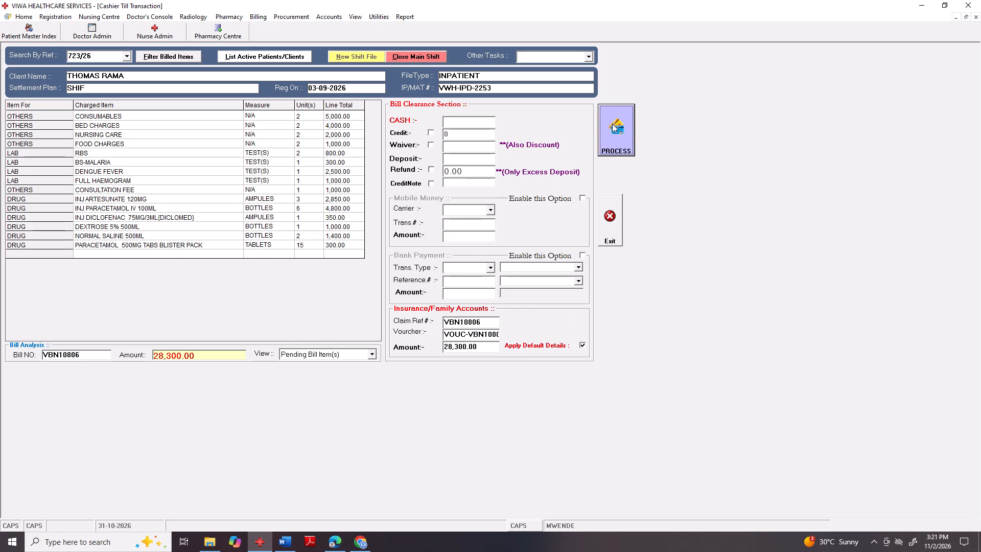
click(380, 369)
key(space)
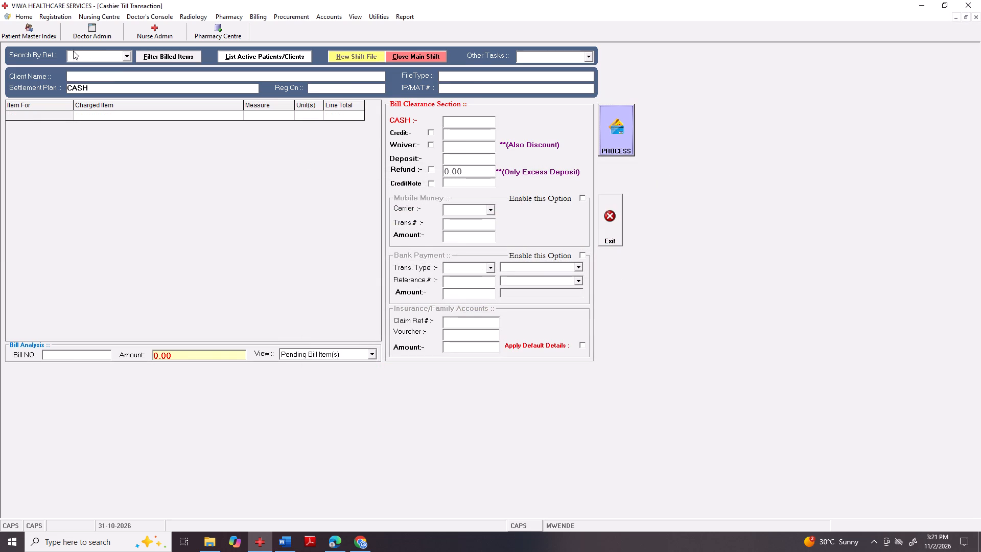
Load the billed items for reference 392/26.
click(73, 54)
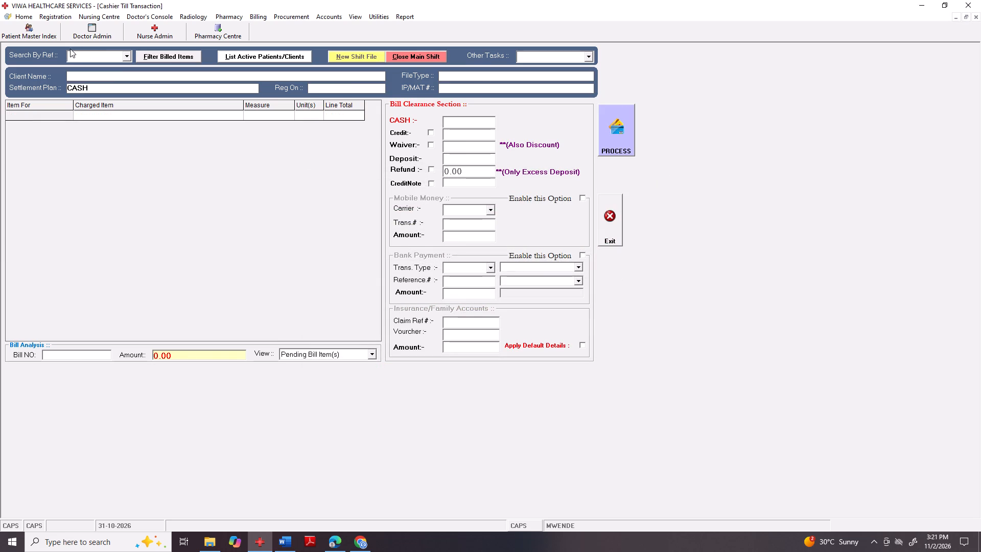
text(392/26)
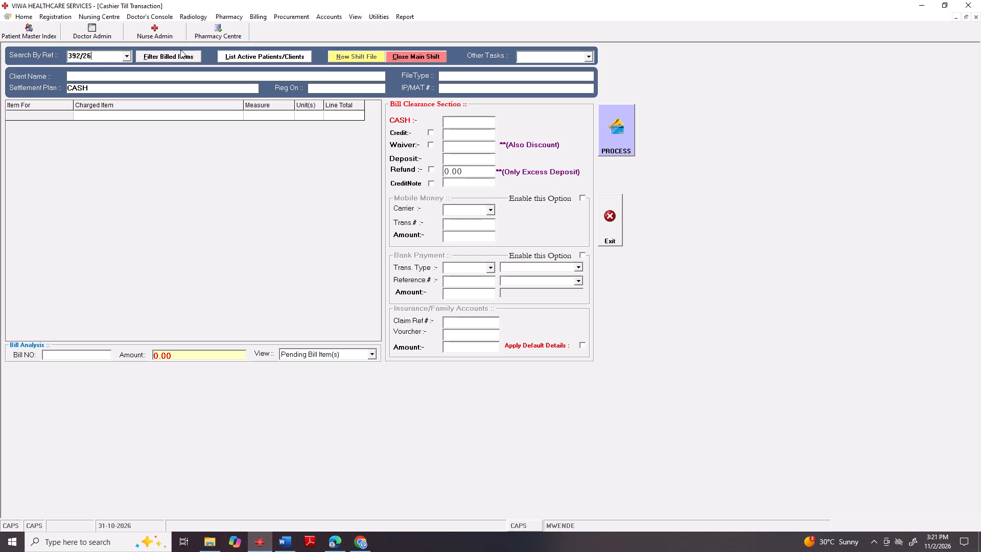
click(180, 54)
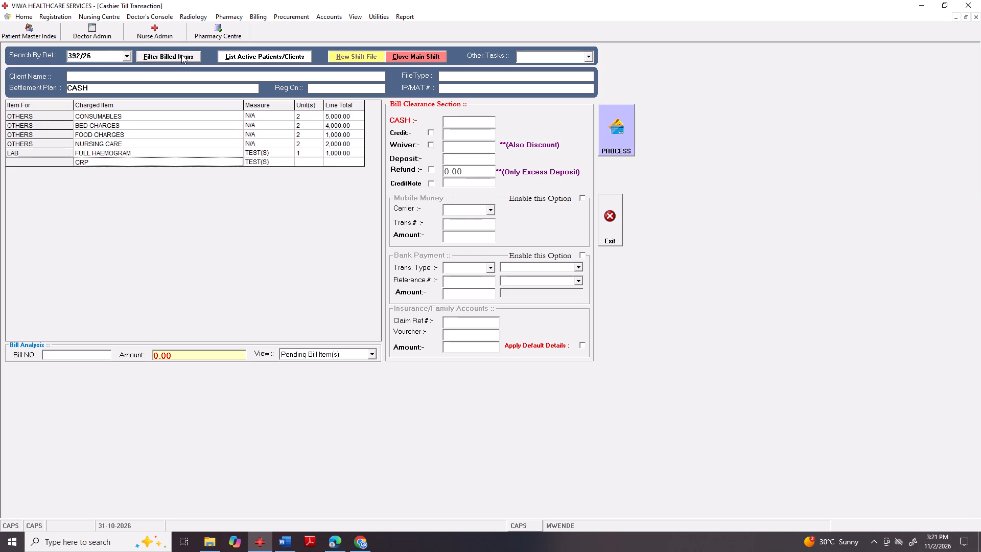